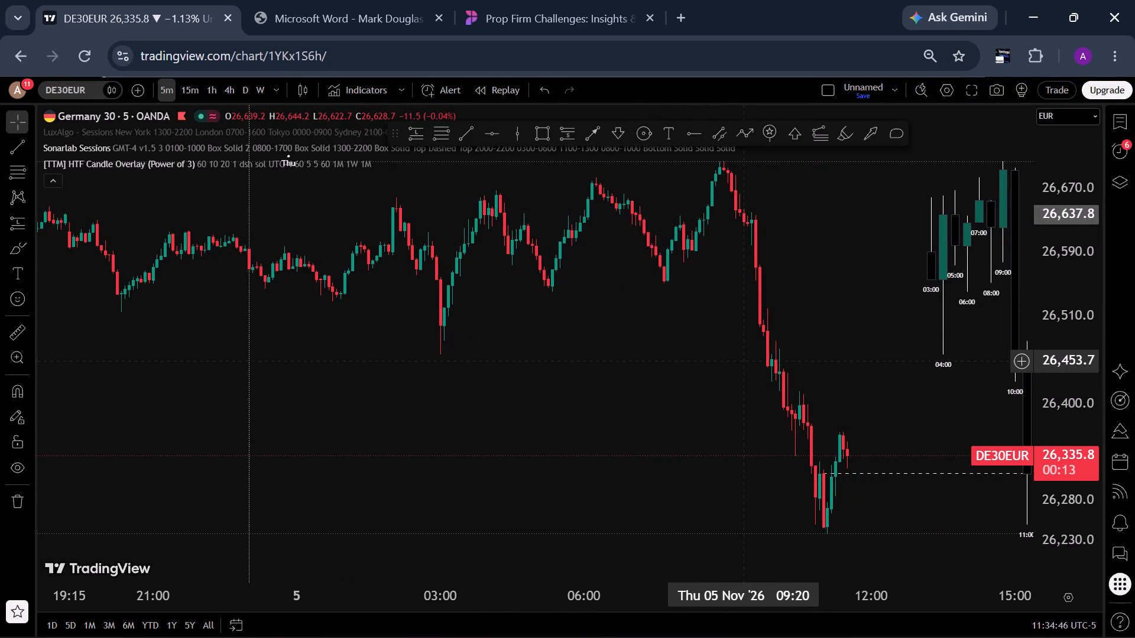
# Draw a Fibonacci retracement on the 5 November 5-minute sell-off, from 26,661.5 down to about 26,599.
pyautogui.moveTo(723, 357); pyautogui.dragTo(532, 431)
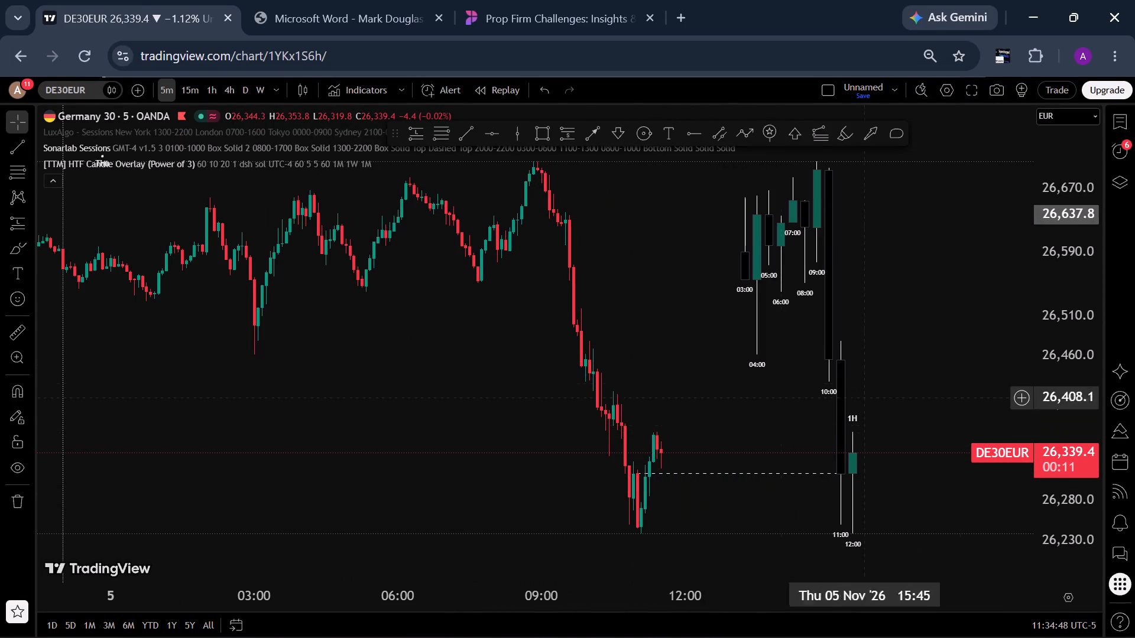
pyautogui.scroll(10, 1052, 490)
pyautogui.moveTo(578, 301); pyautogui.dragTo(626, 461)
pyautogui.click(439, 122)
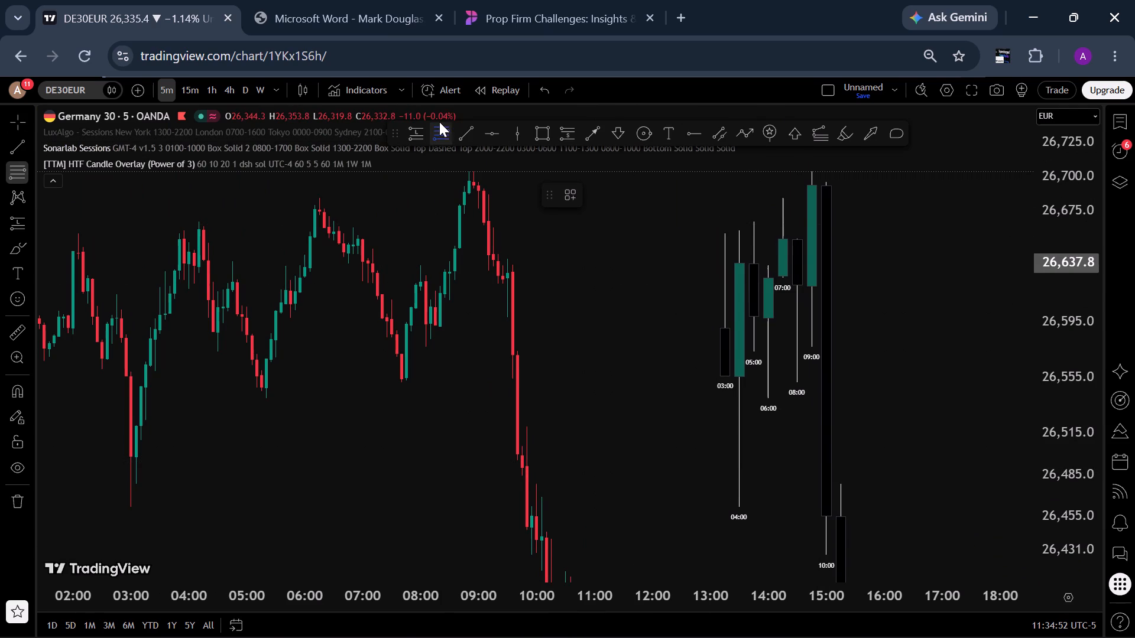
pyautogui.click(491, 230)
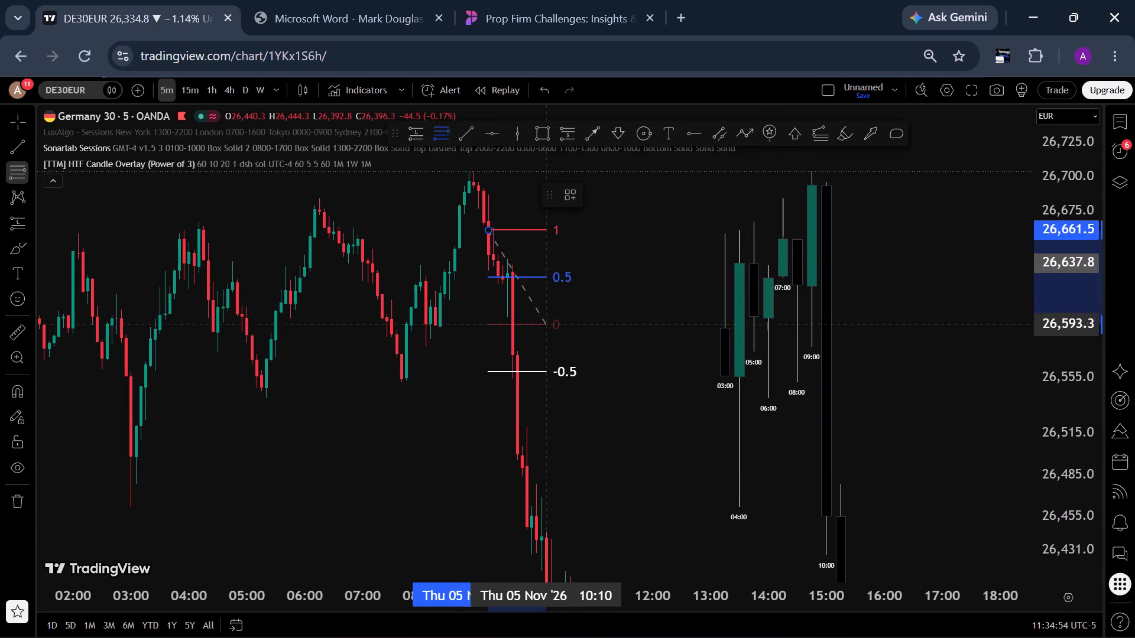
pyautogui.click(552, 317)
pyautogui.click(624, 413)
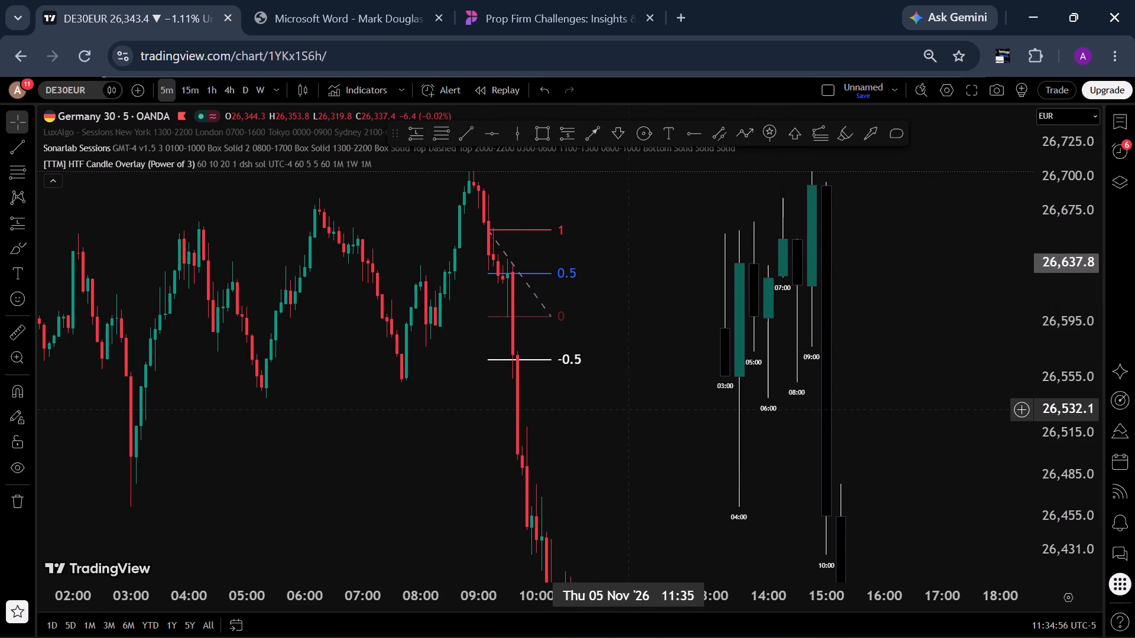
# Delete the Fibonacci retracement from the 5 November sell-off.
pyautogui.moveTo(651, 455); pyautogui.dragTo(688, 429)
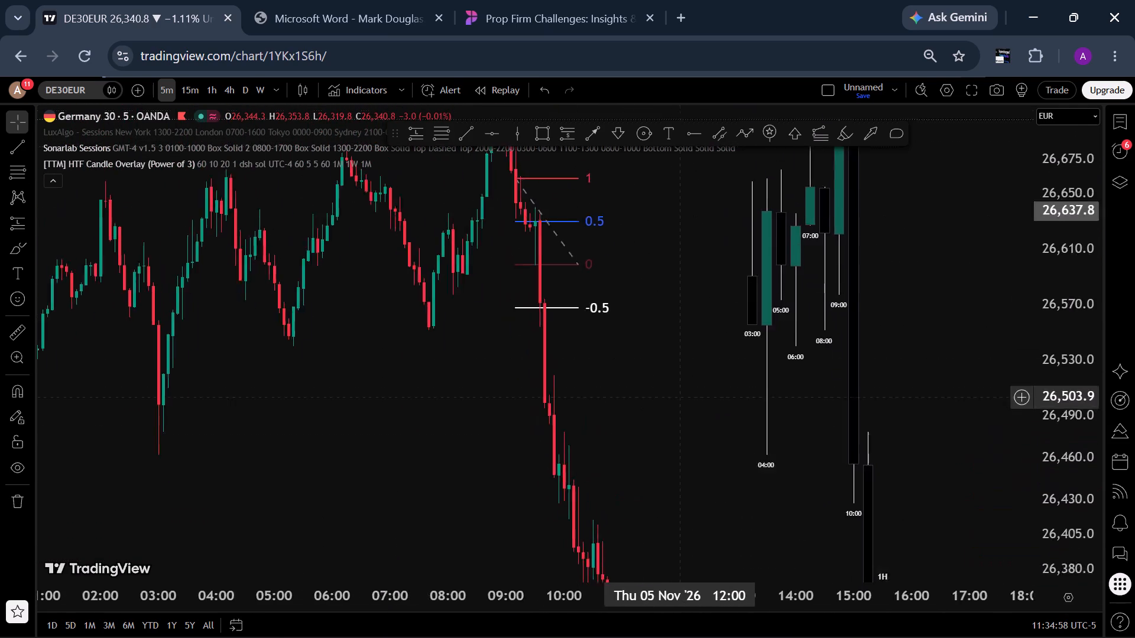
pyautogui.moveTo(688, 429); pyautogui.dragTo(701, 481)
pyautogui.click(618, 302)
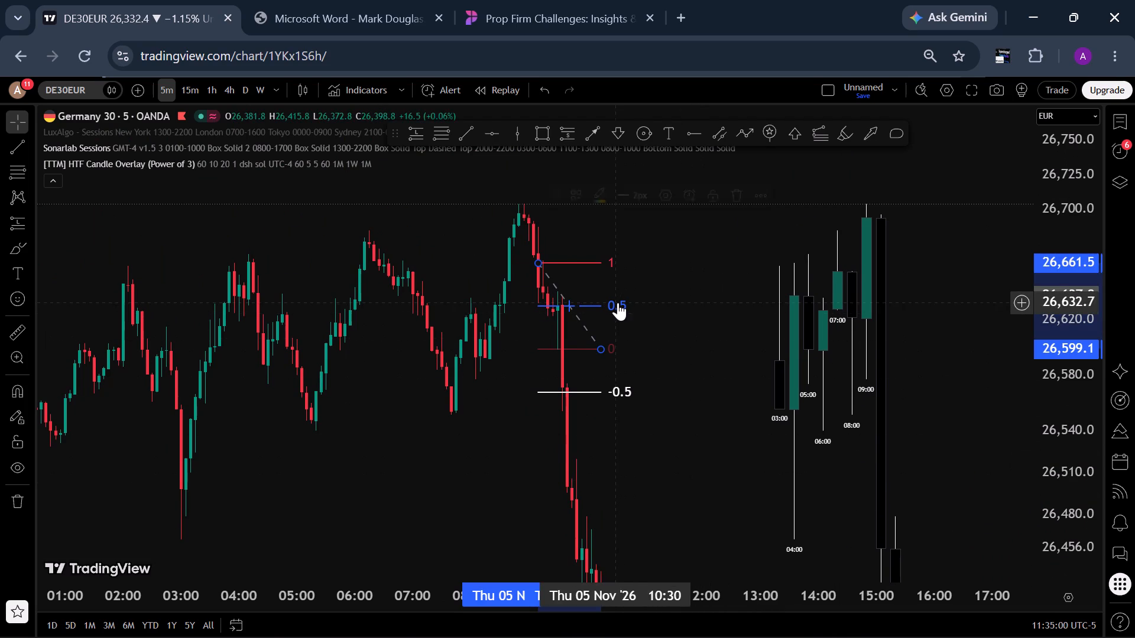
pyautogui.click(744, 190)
# Look over the Prop Firm Match challenges page, including its account menu and site navigation menu.
pyautogui.click(548, 0)
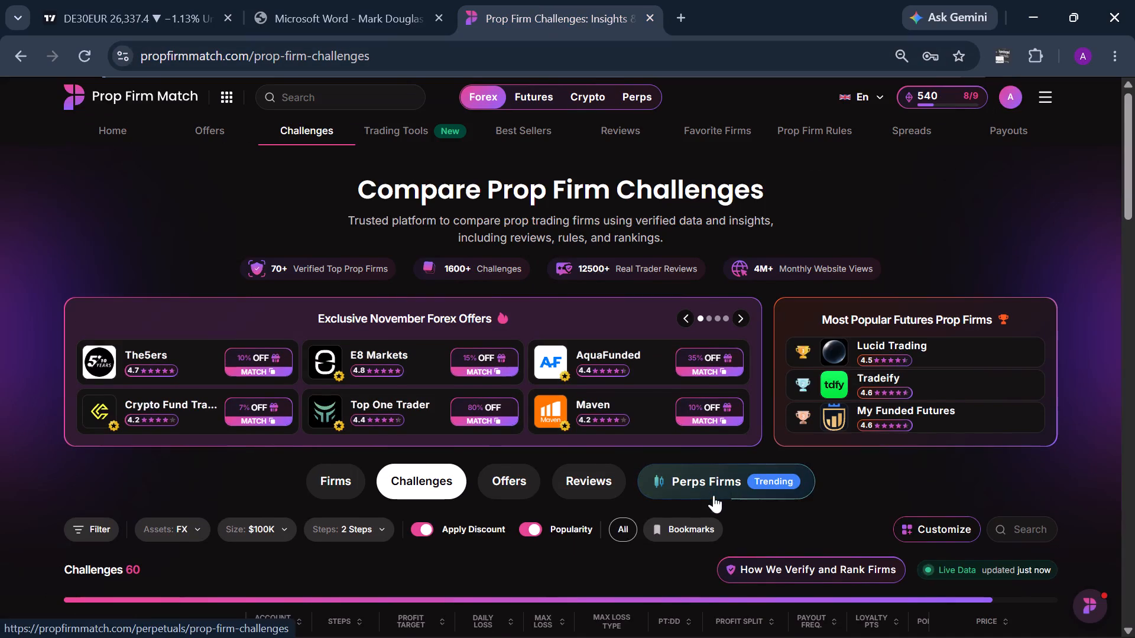
pyautogui.scroll(-4, 713, 496)
pyautogui.scroll(5, 712, 495)
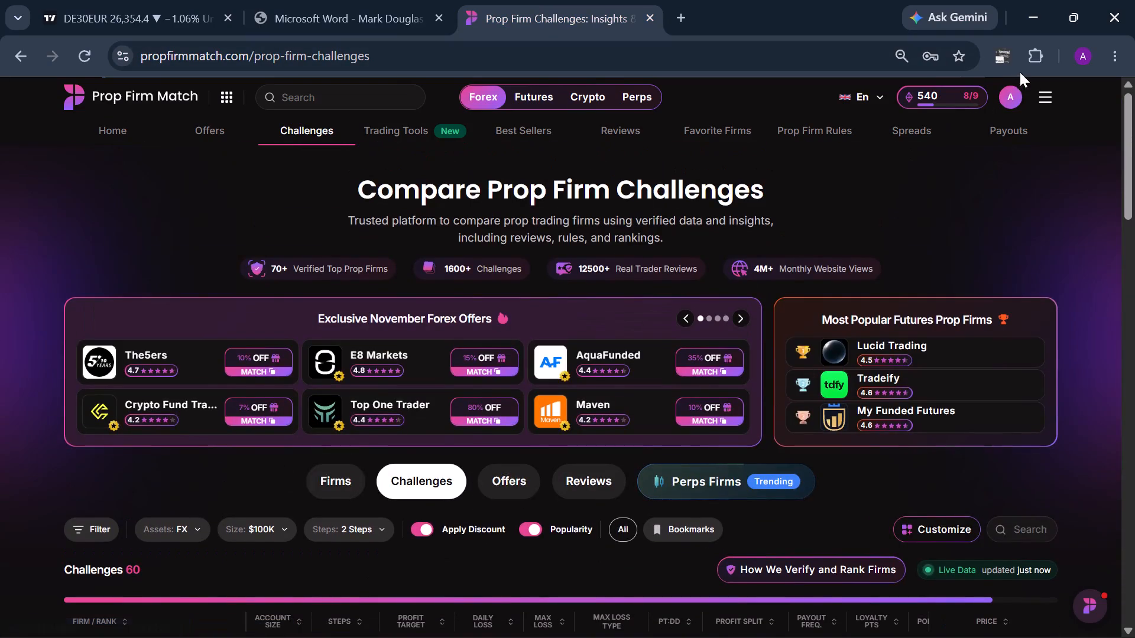
pyautogui.click(1004, 97)
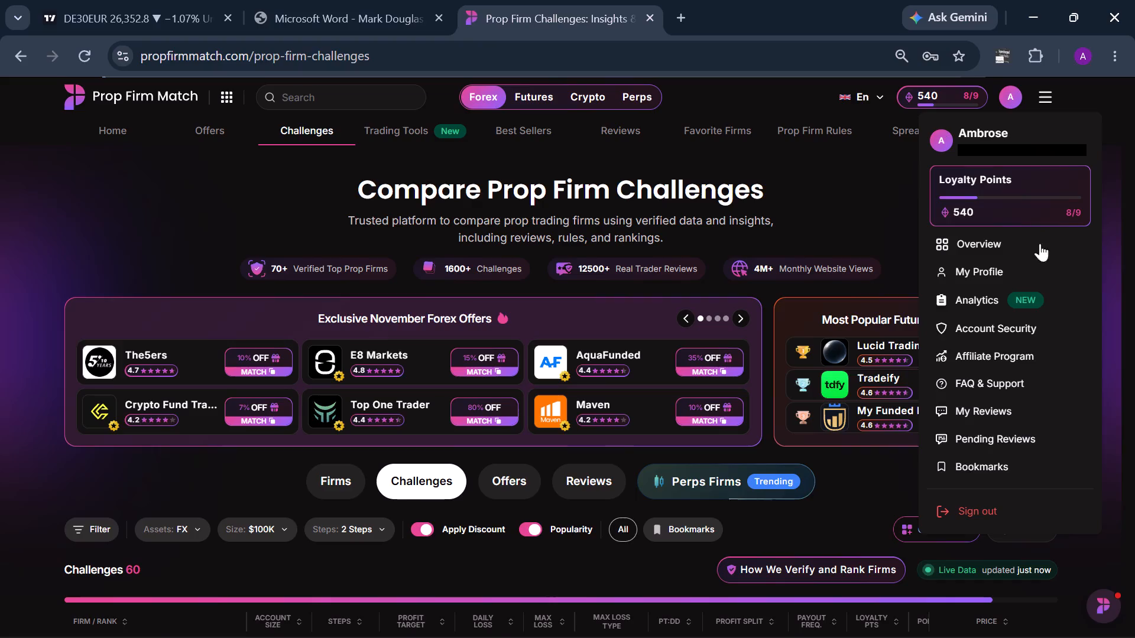
pyautogui.click(1043, 102)
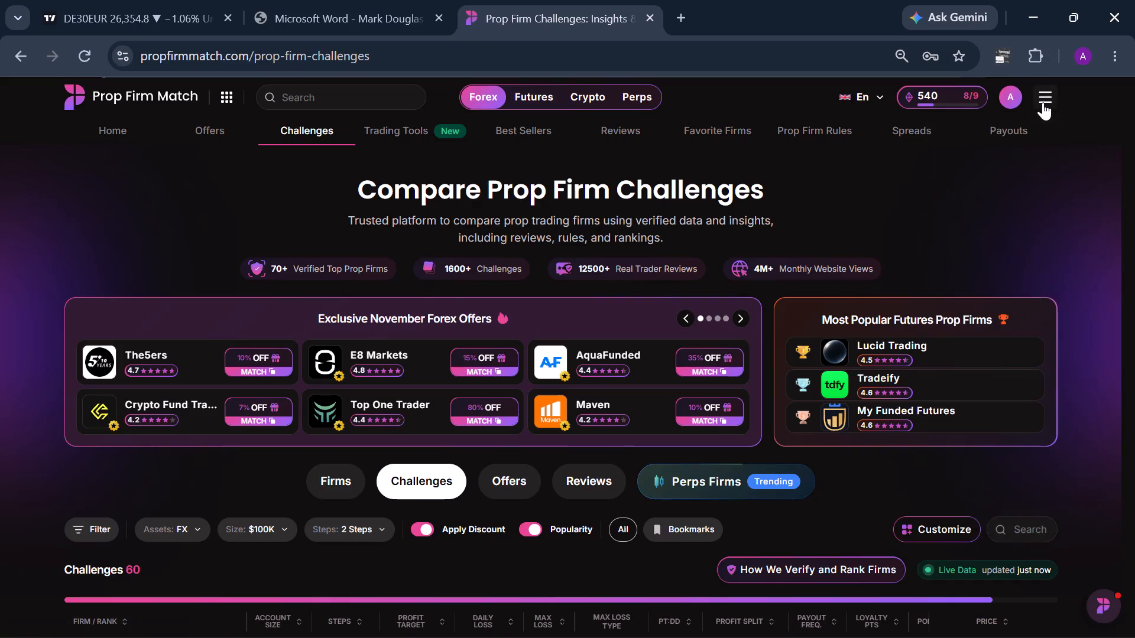
pyautogui.click(1043, 102)
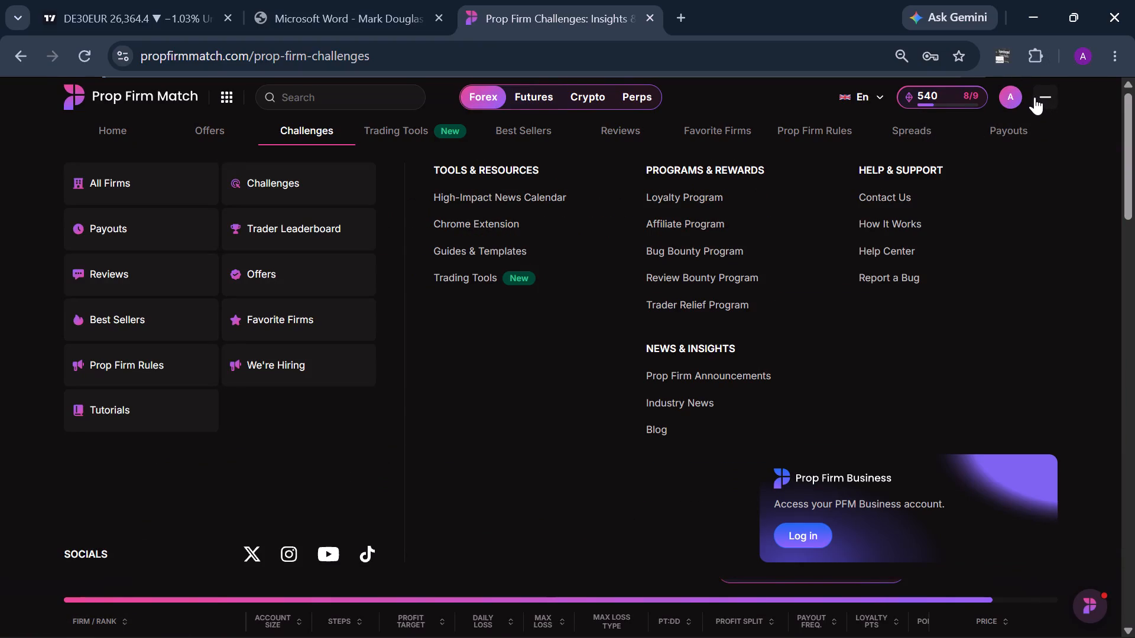
# Close the Prop Firm Match page and return to the DE30EUR chart.
pyautogui.click(645, 14)
pyautogui.click(143, 0)
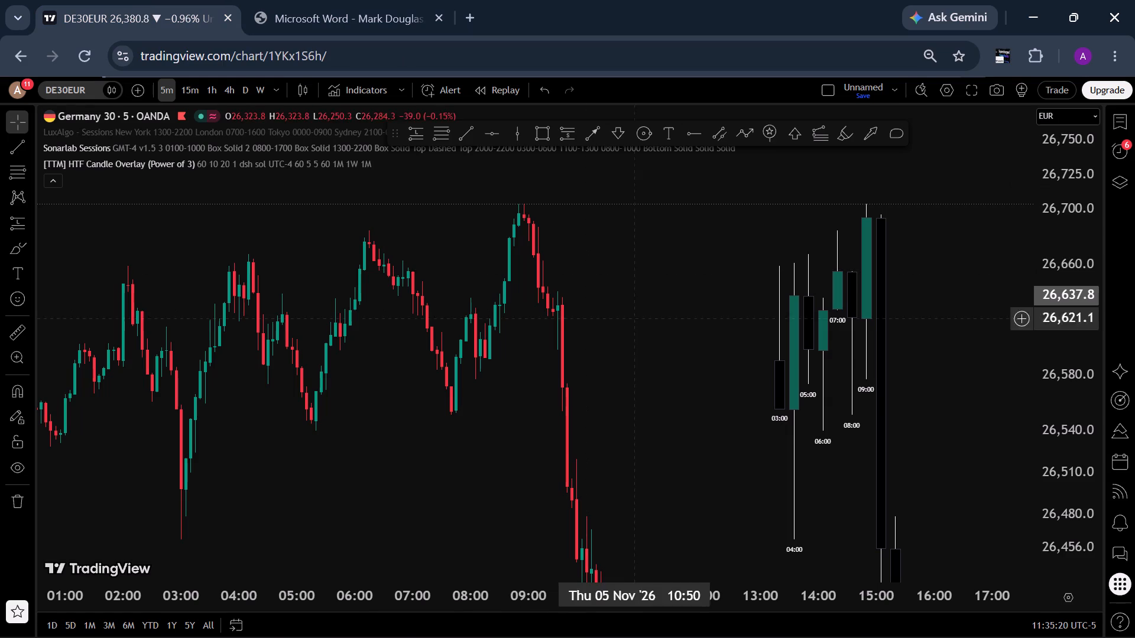
# Examine the 5-minute price action of the 5 November sell-off and the preceding 4 November rally.
pyautogui.moveTo(635, 406); pyautogui.dragTo(662, 344)
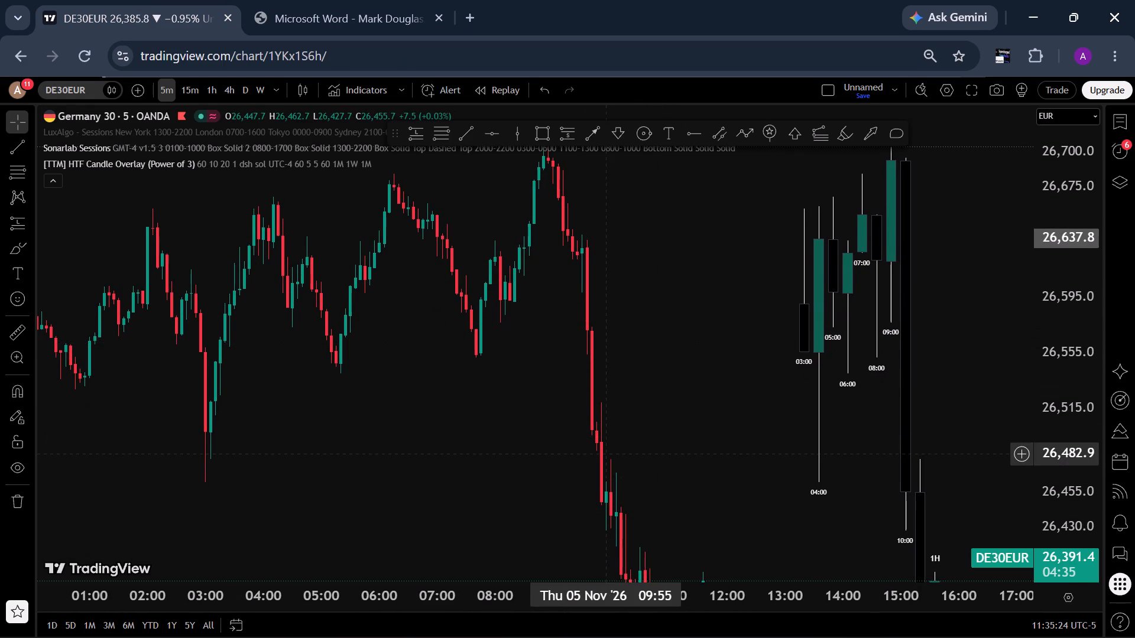
pyautogui.moveTo(706, 486); pyautogui.dragTo(787, 455)
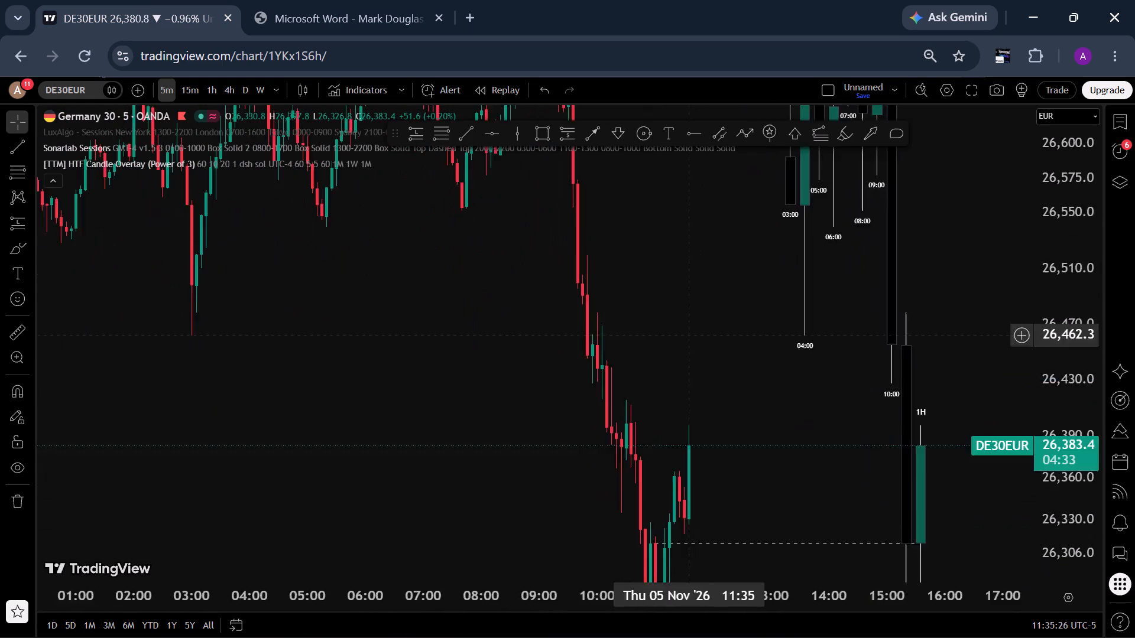
pyautogui.moveTo(787, 455); pyautogui.dragTo(828, 511)
pyautogui.moveTo(433, 419); pyautogui.dragTo(918, 418)
pyautogui.moveTo(418, 448); pyautogui.dragTo(890, 434)
pyautogui.moveTo(615, 461); pyautogui.dragTo(757, 209)
pyautogui.click(606, 456)
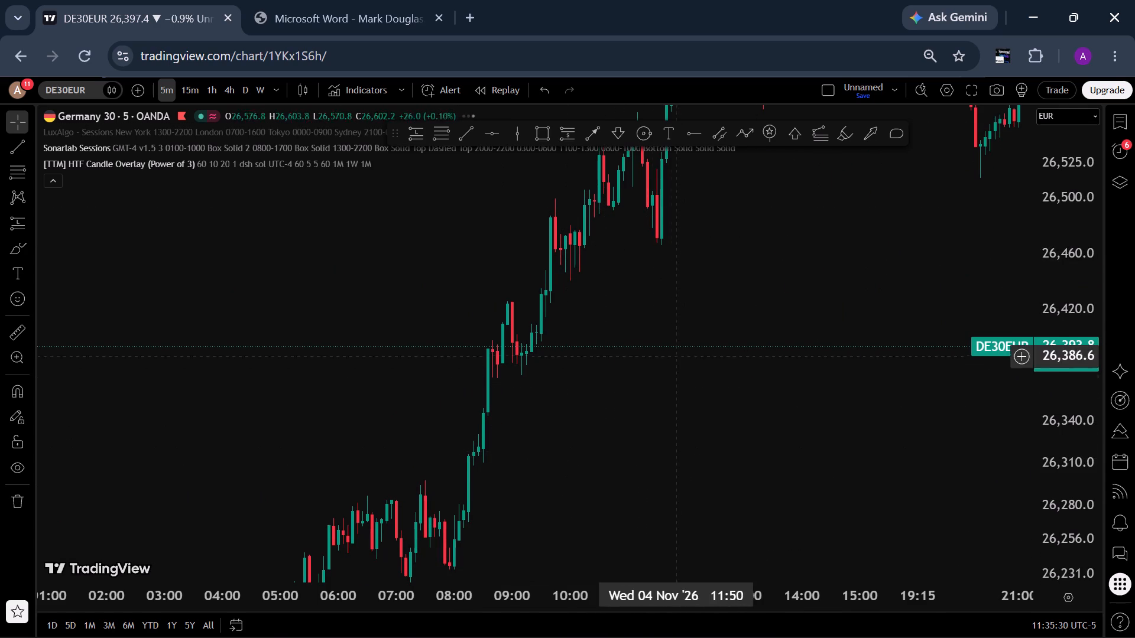
pyautogui.moveTo(635, 523); pyautogui.dragTo(638, 509)
pyautogui.moveTo(690, 280); pyautogui.dragTo(583, 533)
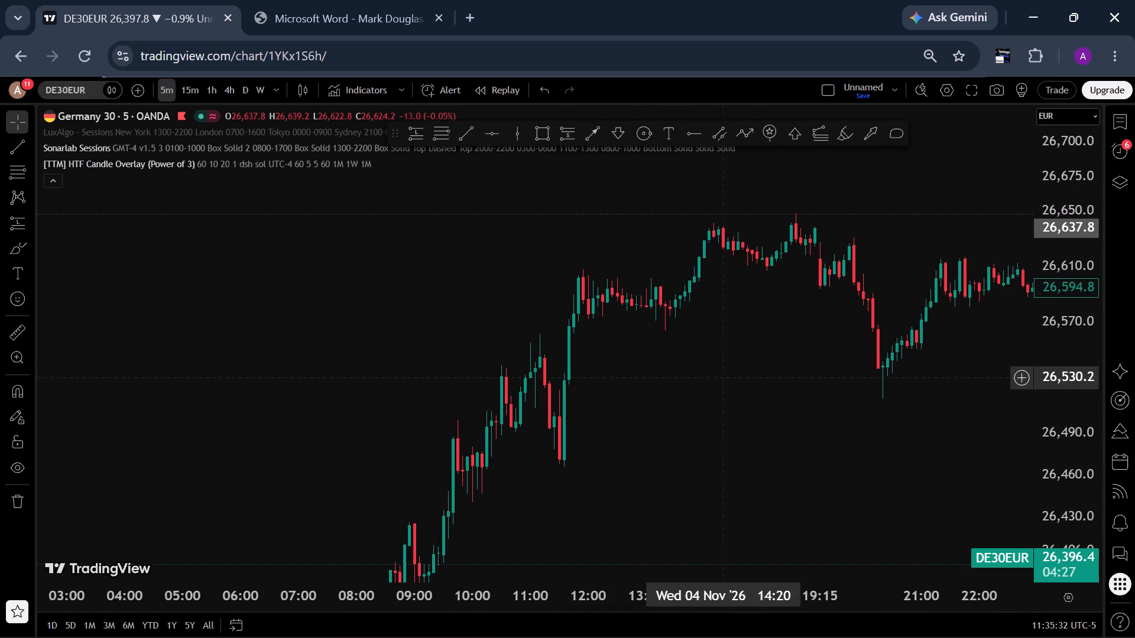
pyautogui.scroll(12, 1066, 431)
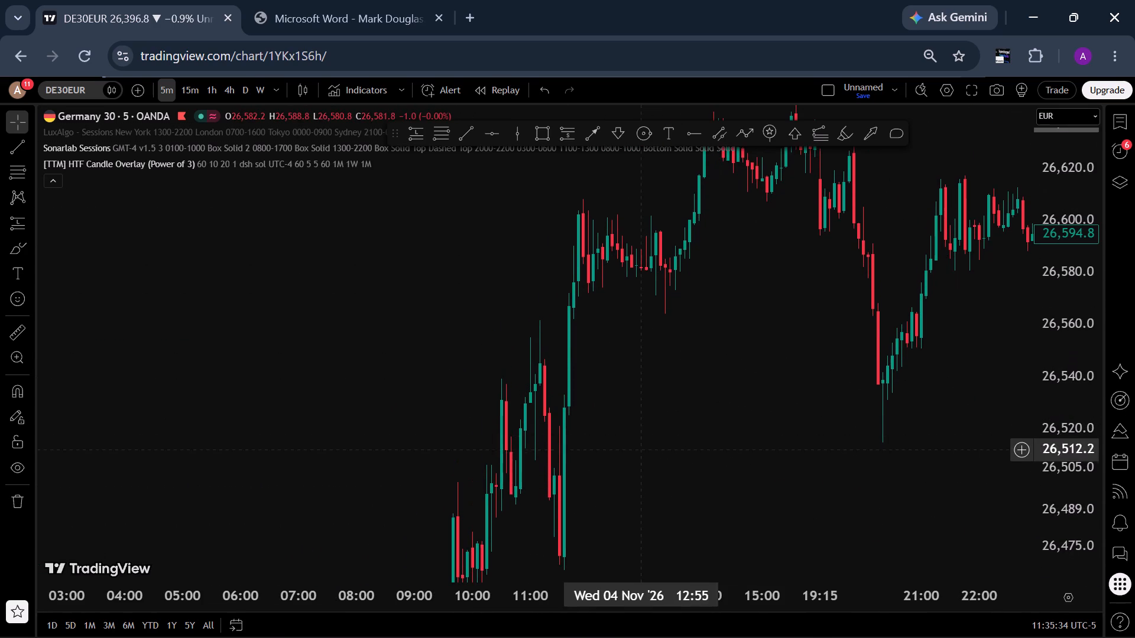
pyautogui.click(645, 458)
pyautogui.moveTo(638, 463); pyautogui.dragTo(650, 386)
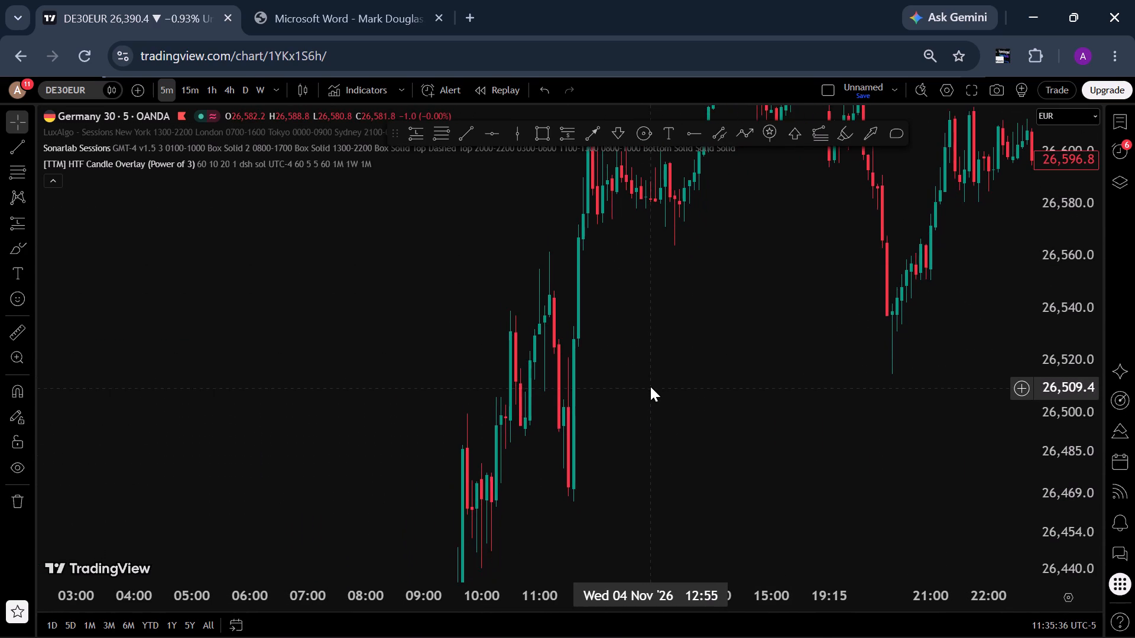
pyautogui.moveTo(650, 386); pyautogui.dragTo(650, 386)
pyautogui.moveTo(648, 444); pyautogui.dragTo(641, 368)
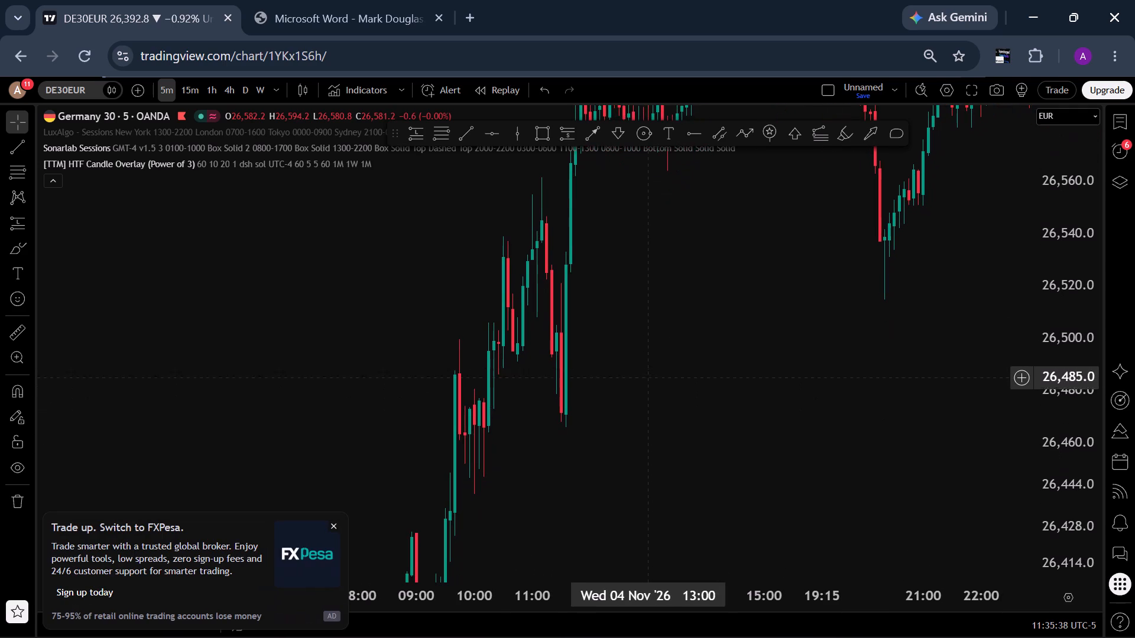
pyautogui.moveTo(649, 423); pyautogui.dragTo(650, 281)
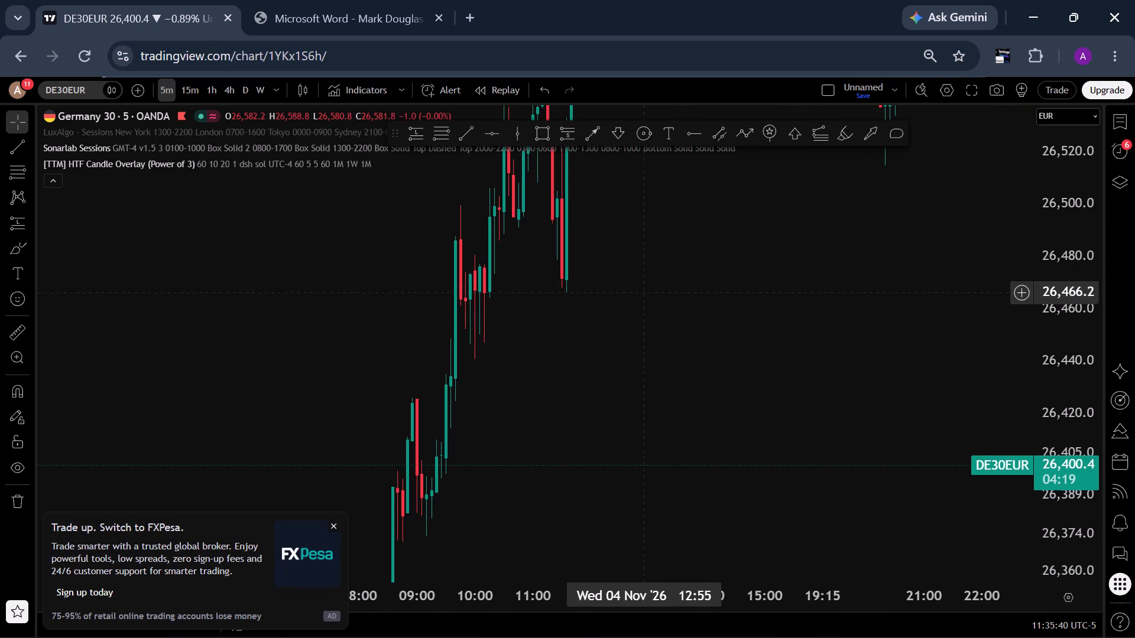
pyautogui.moveTo(627, 387); pyautogui.dragTo(634, 367)
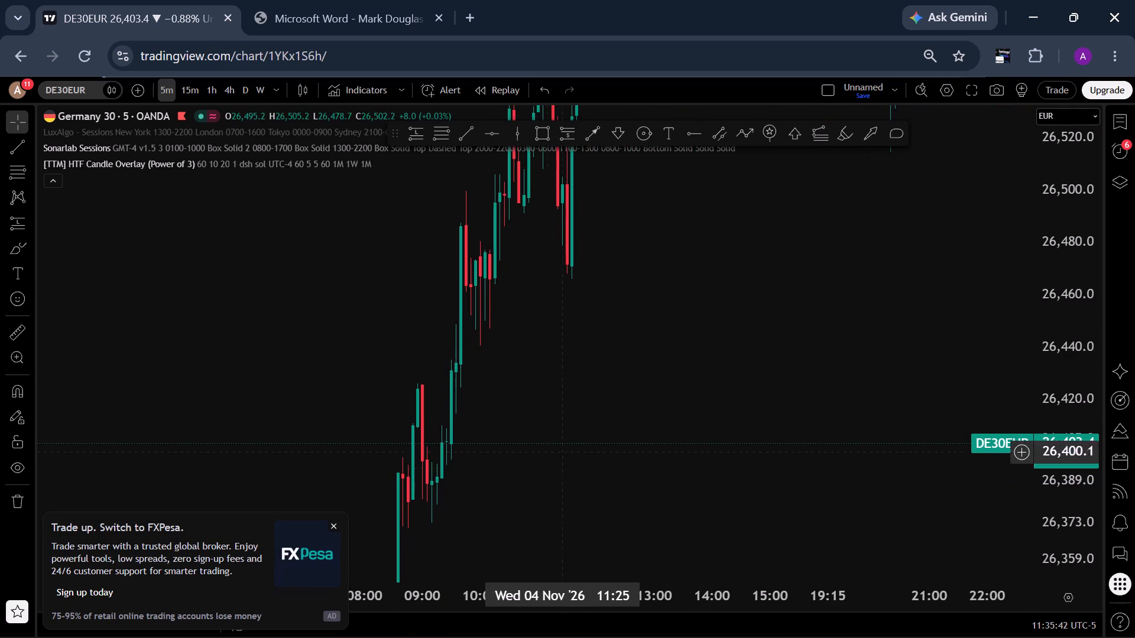
pyautogui.moveTo(562, 468); pyautogui.dragTo(721, 283)
pyautogui.moveTo(591, 490); pyautogui.dragTo(641, 188)
pyautogui.moveTo(510, 489); pyautogui.dragTo(562, 409)
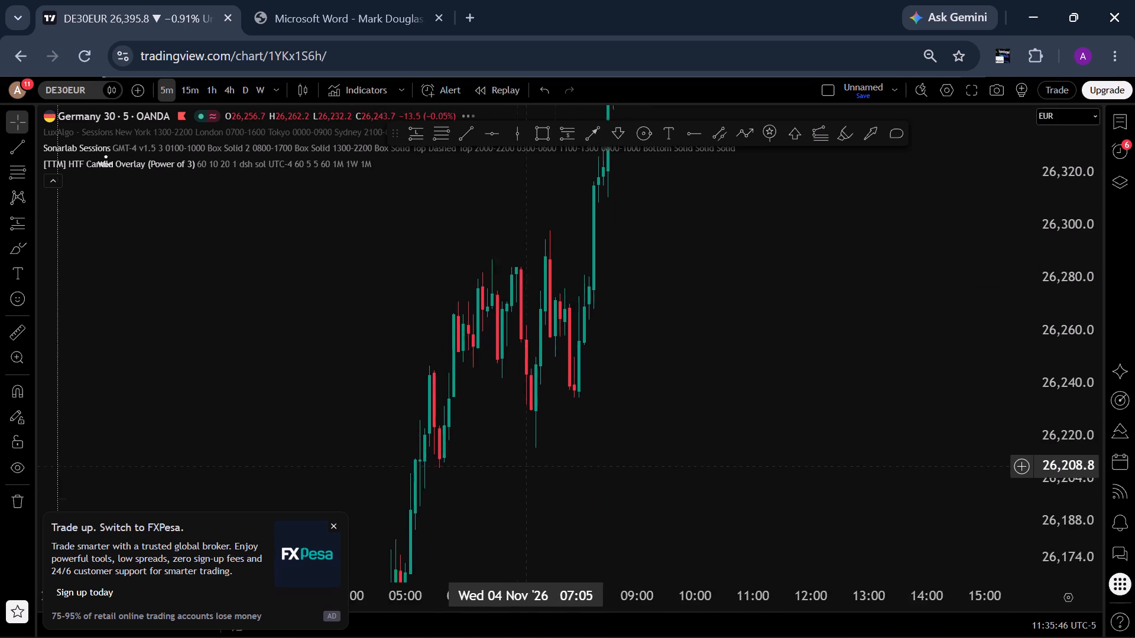
pyautogui.moveTo(562, 409); pyautogui.dragTo(657, 255)
pyautogui.moveTo(627, 294); pyautogui.dragTo(624, 308)
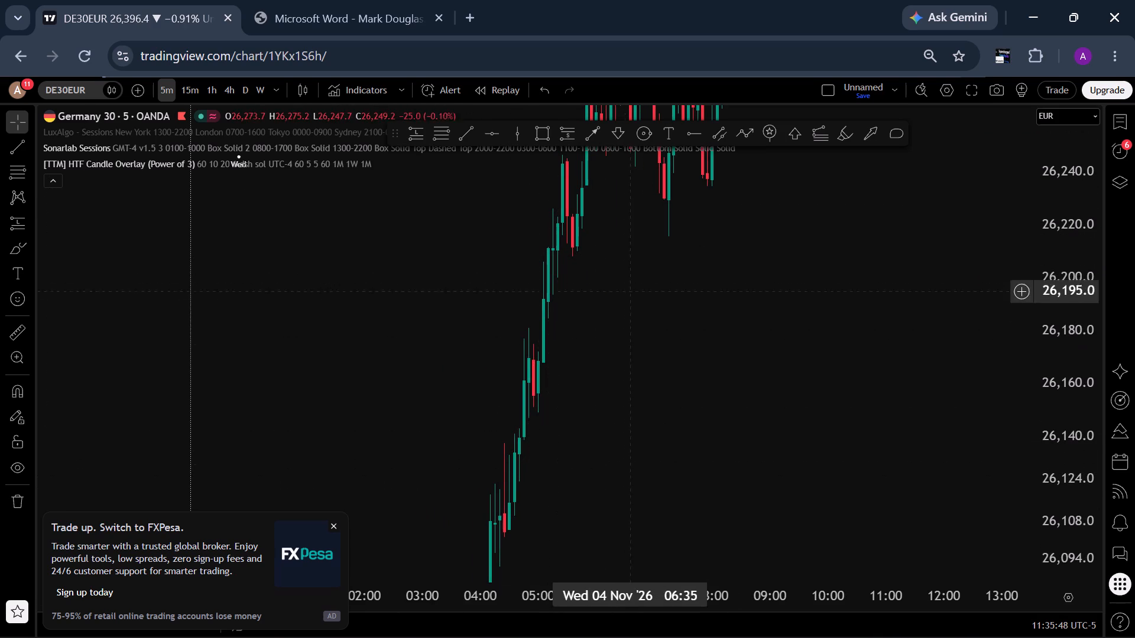
pyautogui.moveTo(624, 308); pyautogui.dragTo(595, 444)
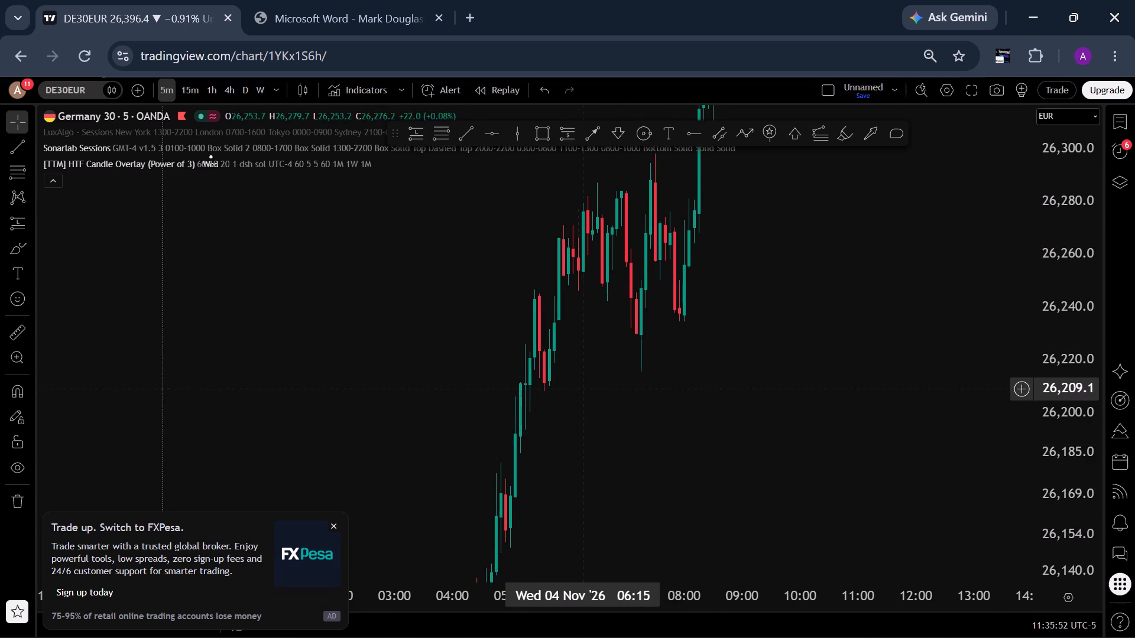
pyautogui.moveTo(836, 290); pyautogui.dragTo(793, 378)
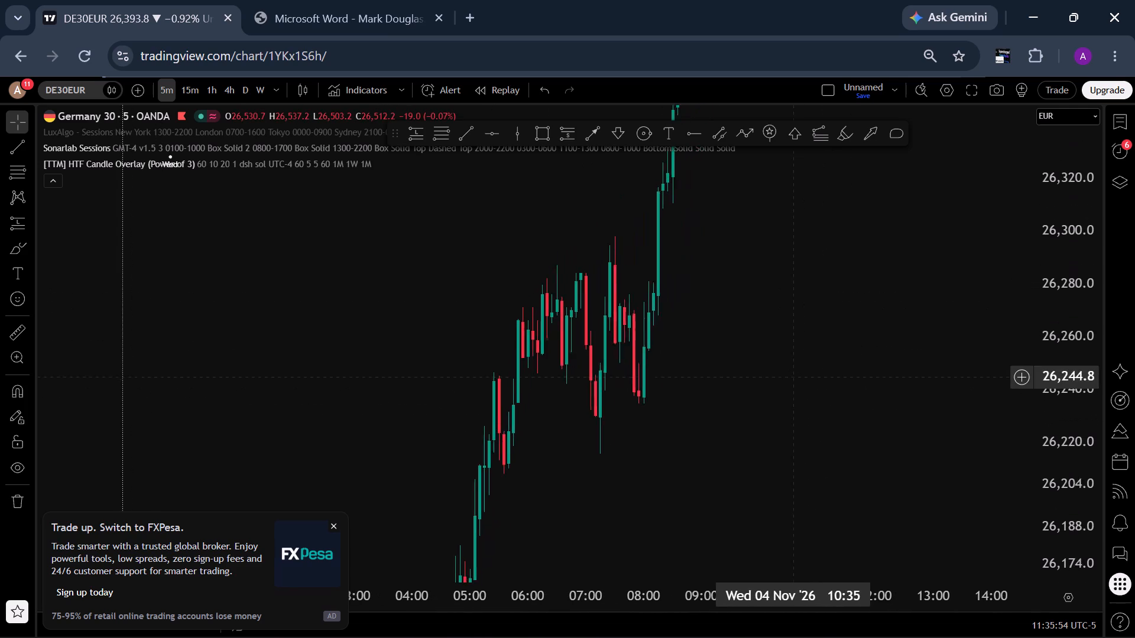
pyautogui.moveTo(793, 378); pyautogui.dragTo(786, 382)
pyautogui.moveTo(762, 285); pyautogui.dragTo(762, 292)
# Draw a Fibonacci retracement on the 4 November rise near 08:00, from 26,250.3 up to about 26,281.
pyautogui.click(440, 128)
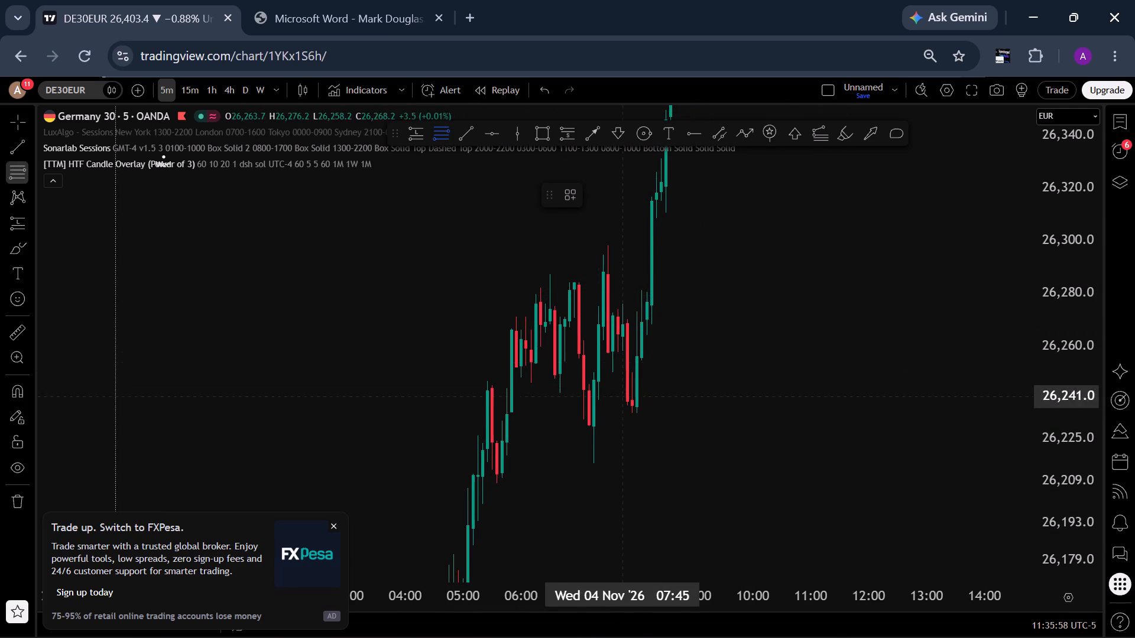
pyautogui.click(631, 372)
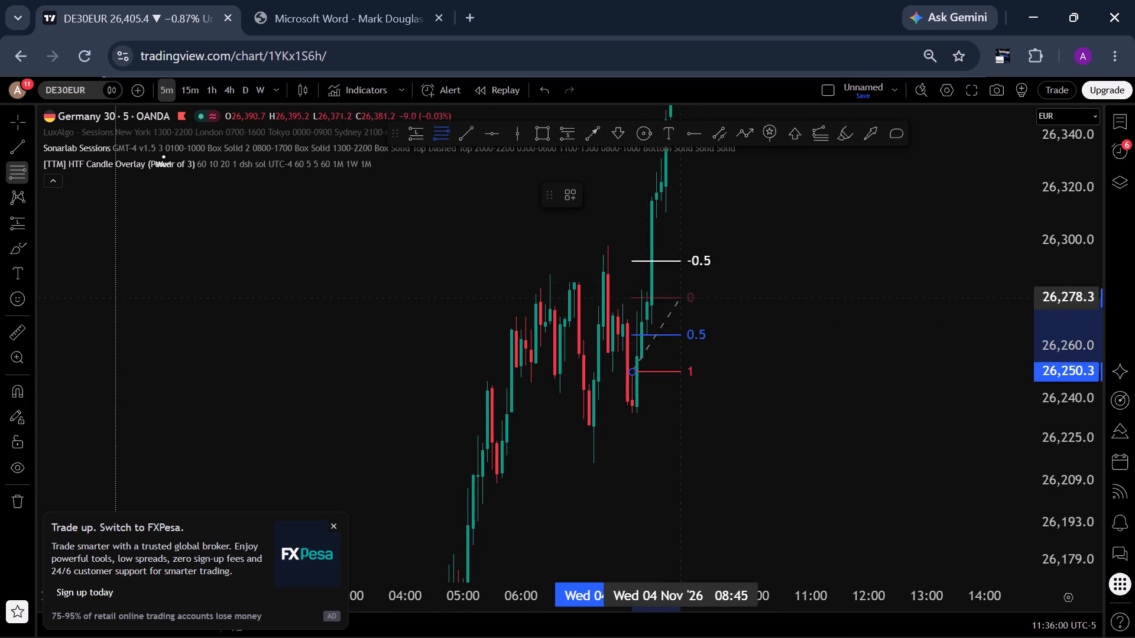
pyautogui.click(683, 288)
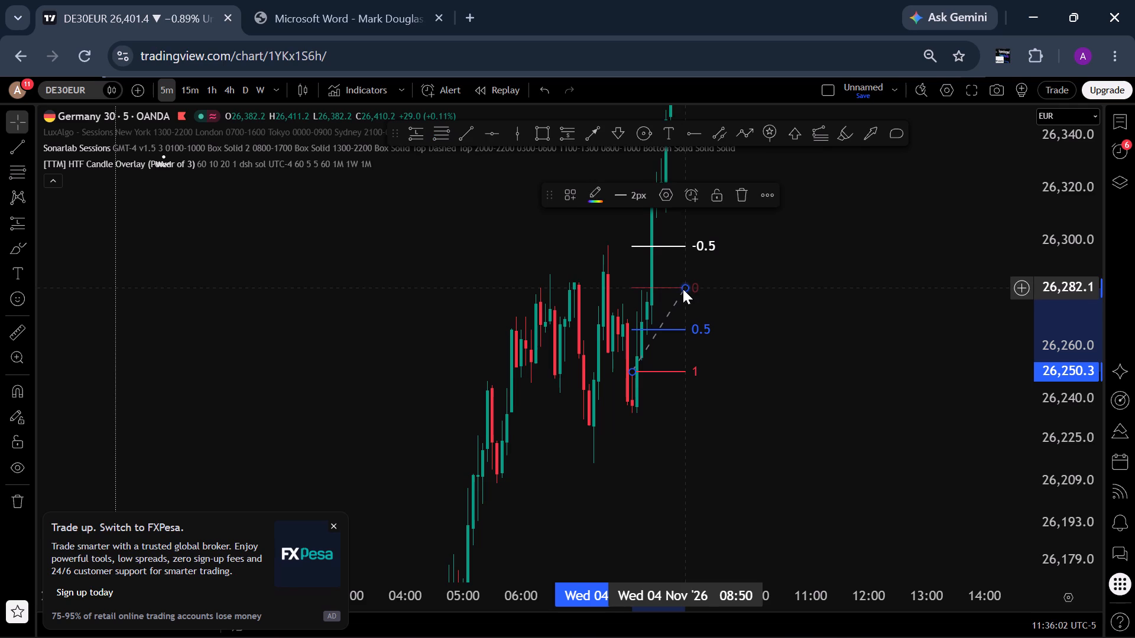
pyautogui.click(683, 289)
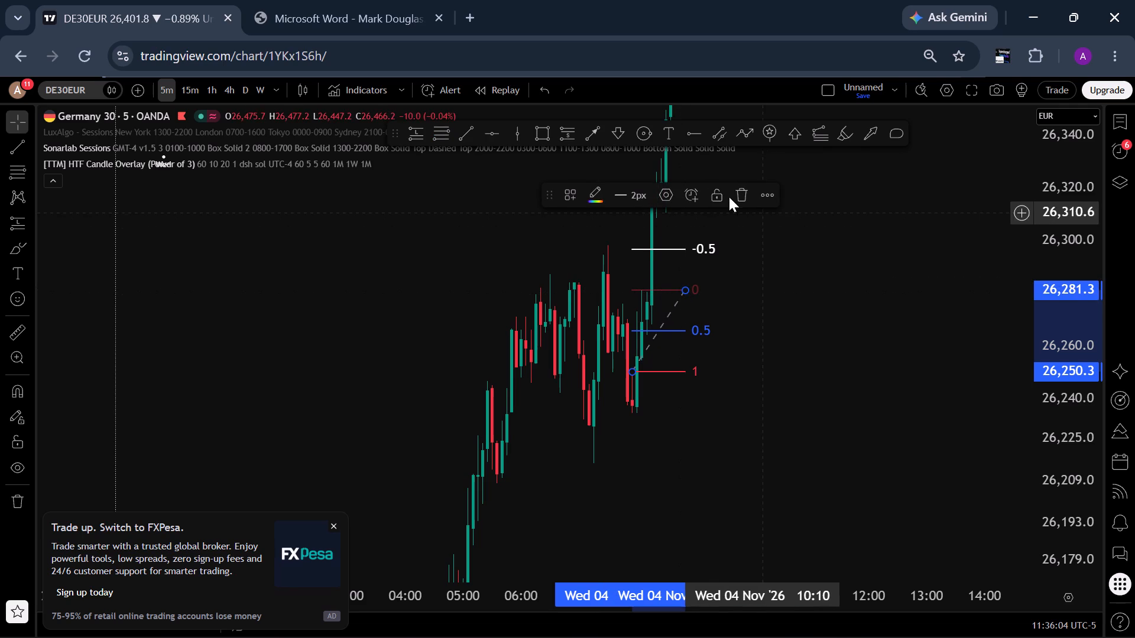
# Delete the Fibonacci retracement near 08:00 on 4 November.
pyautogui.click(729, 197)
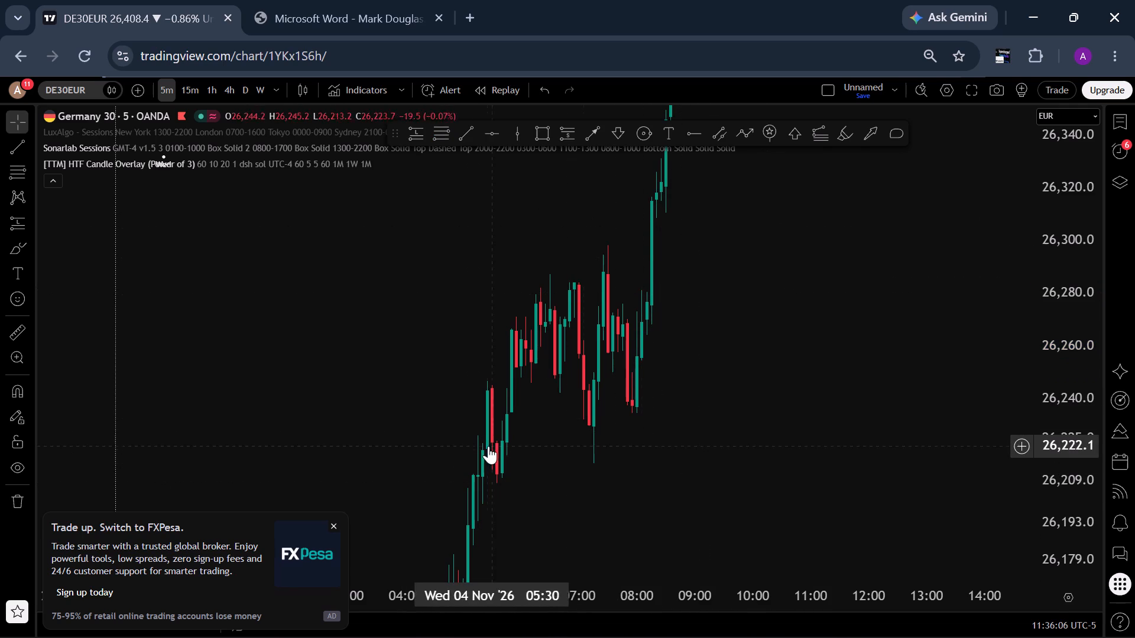
# Draw a rectangle zone from the 07:15 low on 4 November, at about 26,215, up to about 26,250 near 08:30.
pyautogui.click(532, 136)
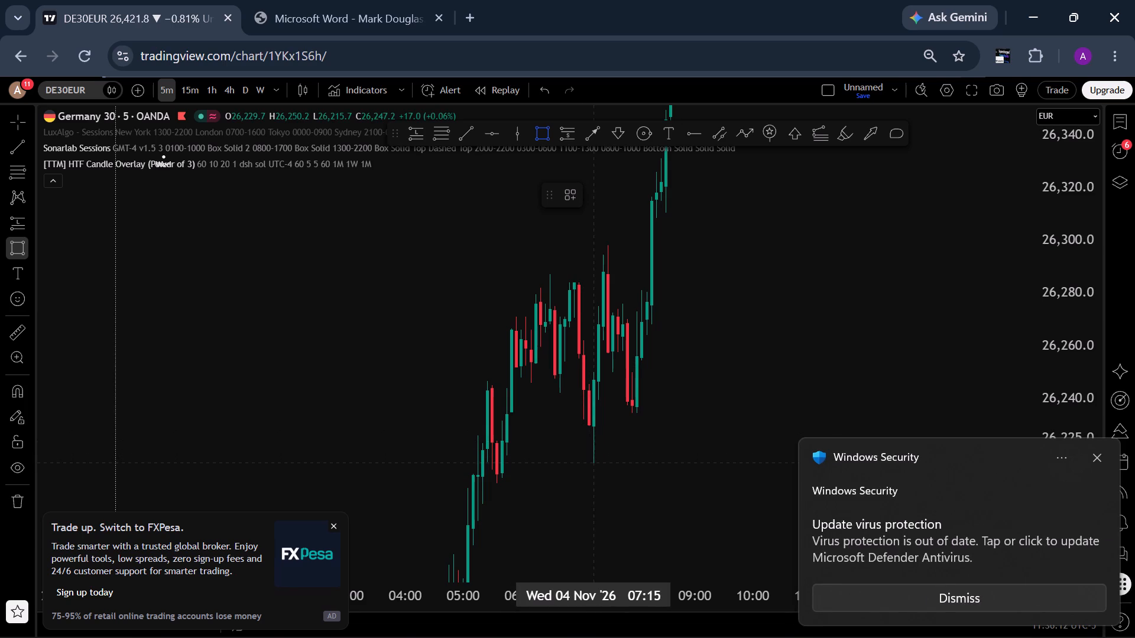
pyautogui.click(594, 463)
pyautogui.click(668, 372)
pyautogui.click(795, 396)
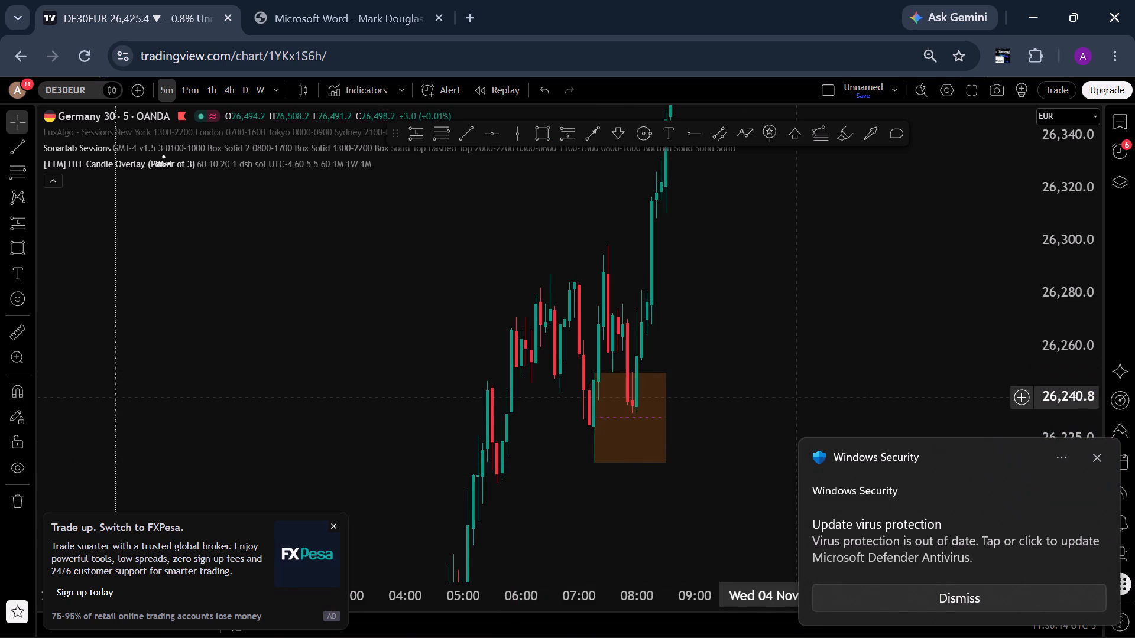
# Dismiss the Windows Security virus protection notification.
pyautogui.click(1095, 455)
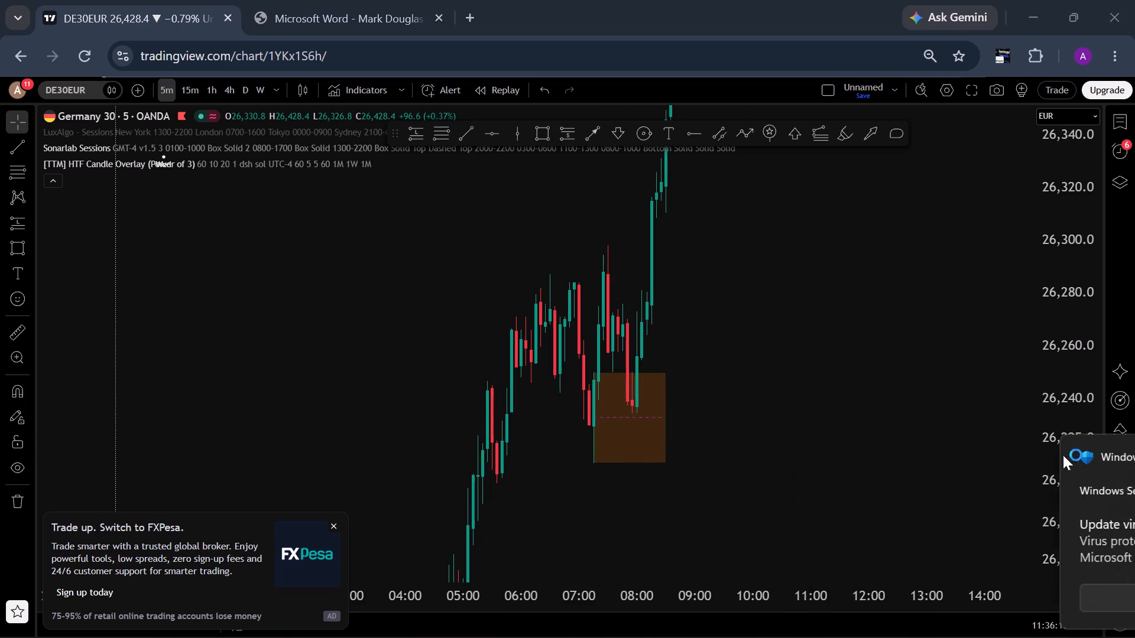
# Examine the 4 November rally from the PDH line through the marked zone to the session highs, then reset the chart to the latest candles.
pyautogui.moveTo(790, 484); pyautogui.dragTo(873, 207)
pyautogui.moveTo(614, 453); pyautogui.dragTo(727, 119)
pyautogui.moveTo(697, 426); pyautogui.dragTo(718, 373)
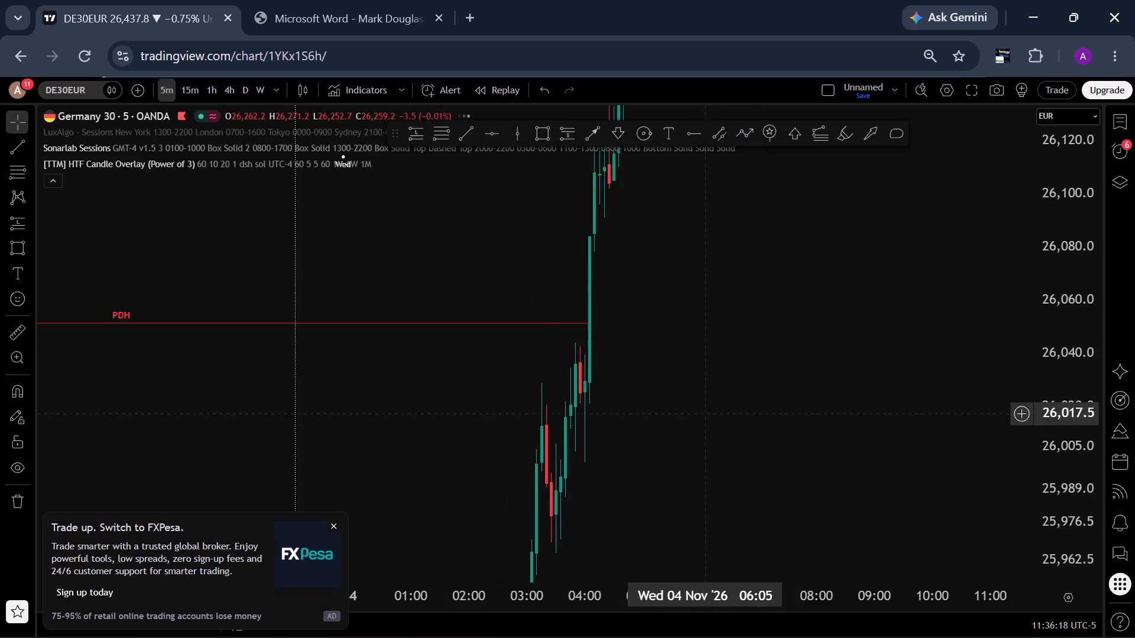
pyautogui.moveTo(718, 373); pyautogui.dragTo(727, 268)
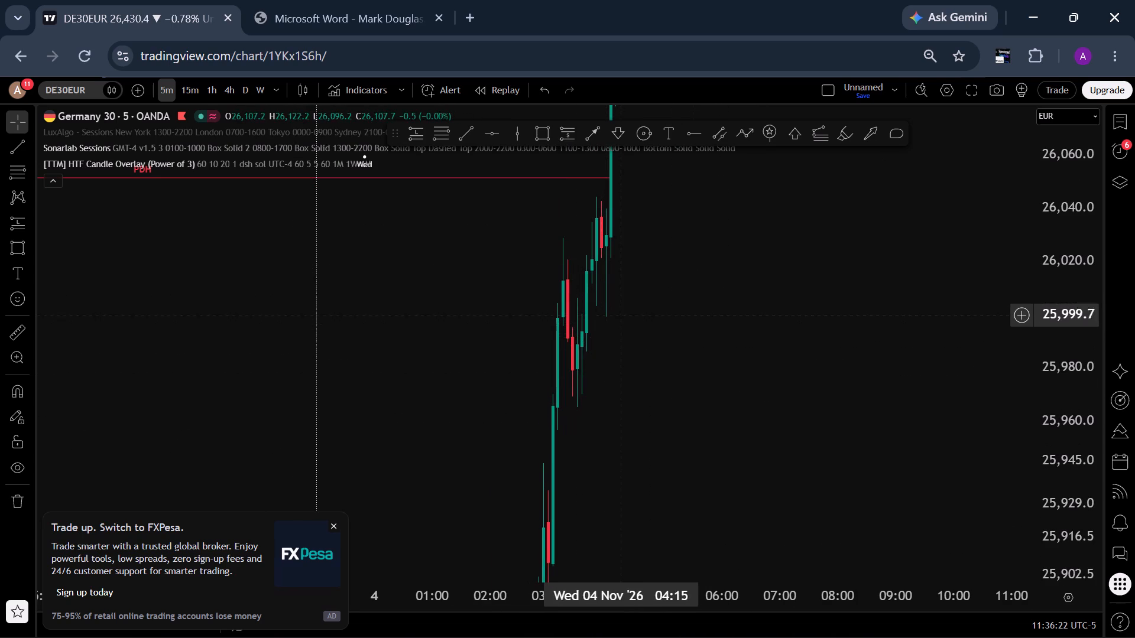
pyautogui.moveTo(708, 248); pyautogui.dragTo(670, 468)
pyautogui.moveTo(696, 247); pyautogui.dragTo(625, 504)
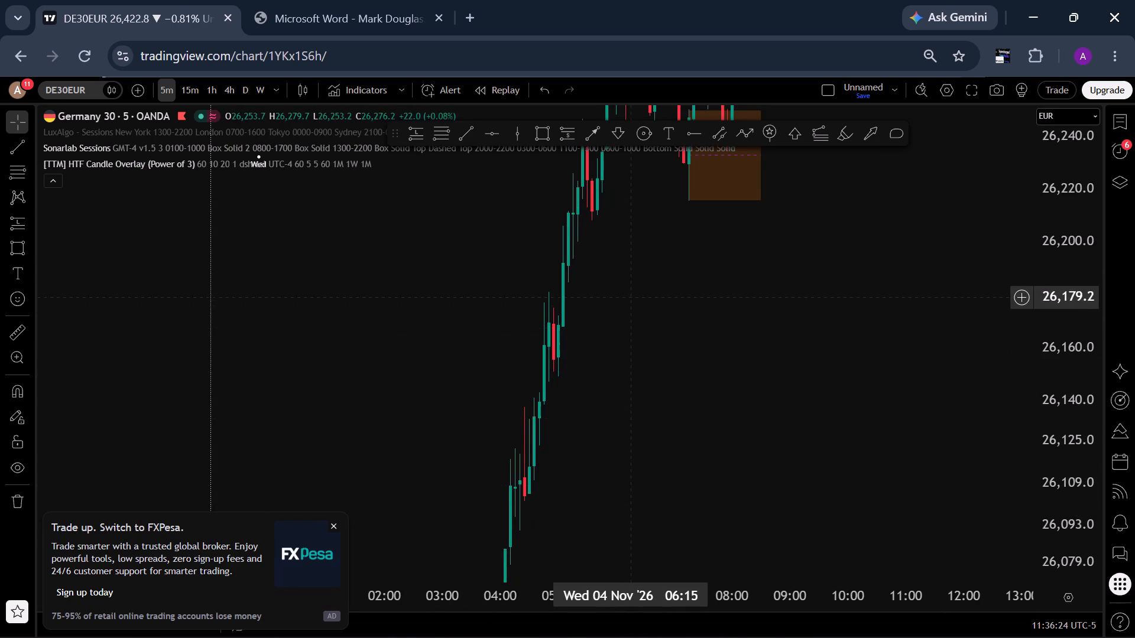
pyautogui.moveTo(627, 306); pyautogui.dragTo(622, 318)
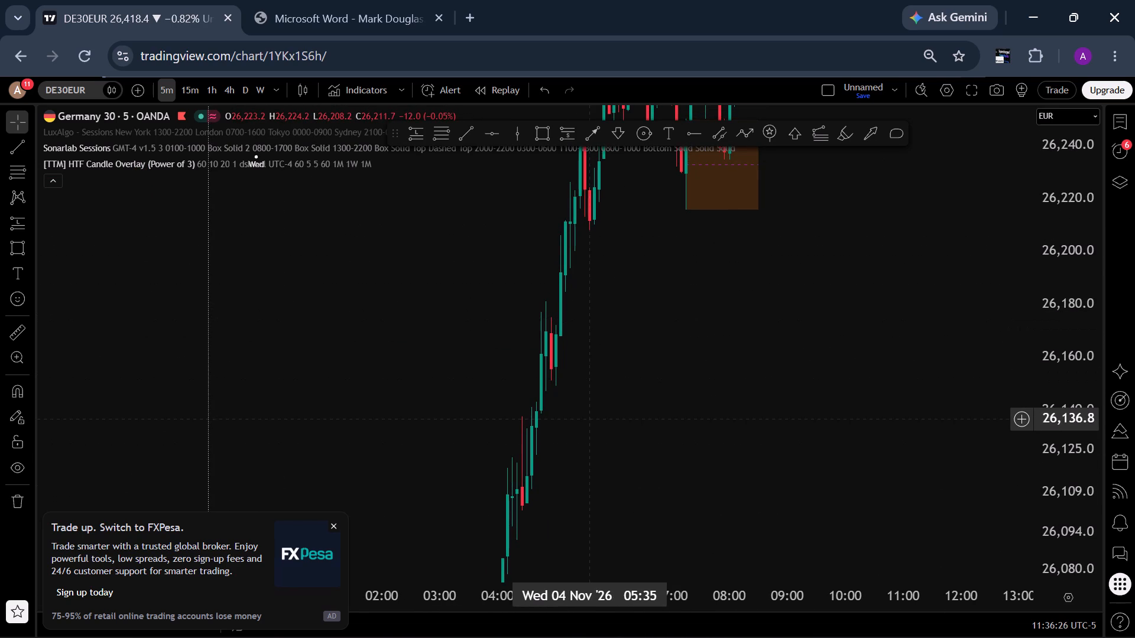
pyautogui.moveTo(624, 332); pyautogui.dragTo(620, 397)
pyautogui.moveTo(627, 300); pyautogui.dragTo(588, 467)
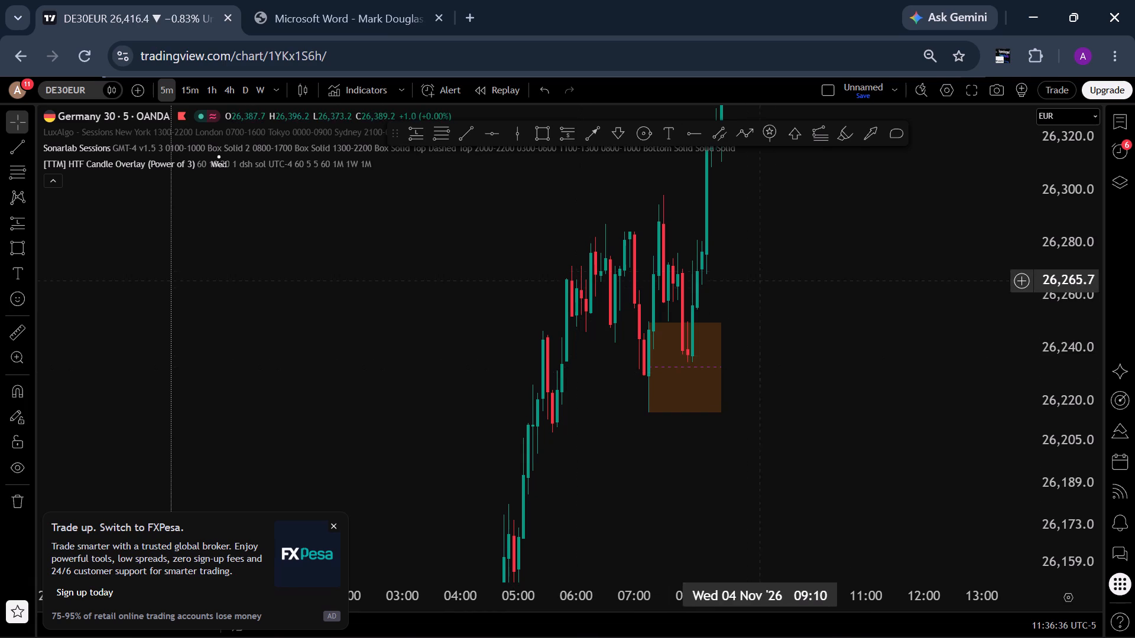
pyautogui.moveTo(792, 260); pyautogui.dragTo(658, 491)
pyautogui.moveTo(673, 321); pyautogui.dragTo(669, 506)
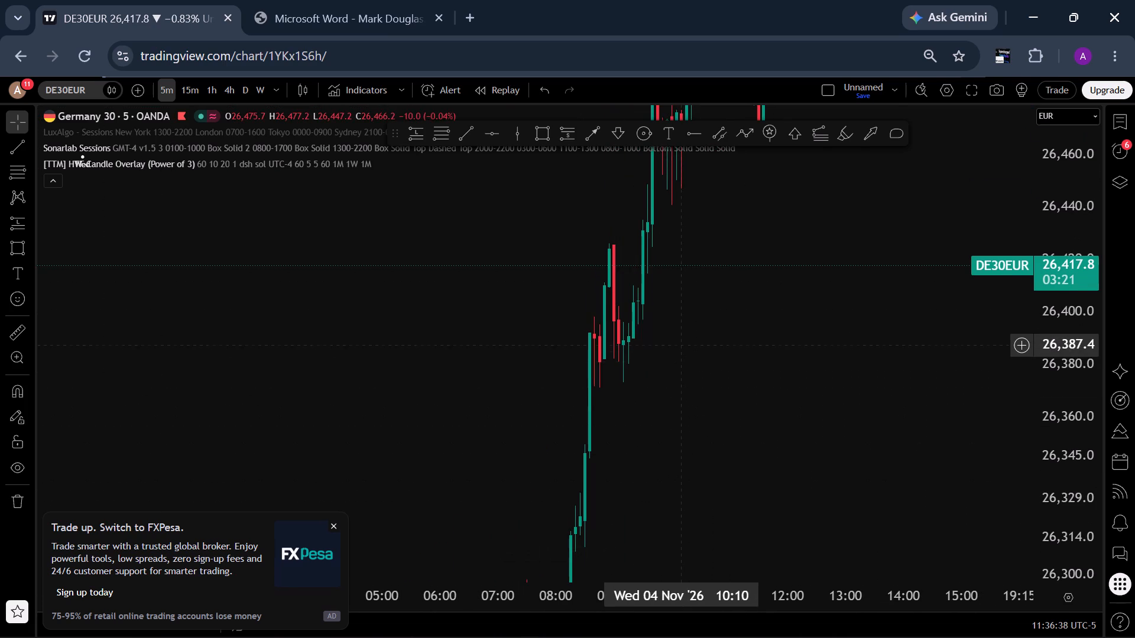
pyautogui.moveTo(755, 294); pyautogui.dragTo(744, 347)
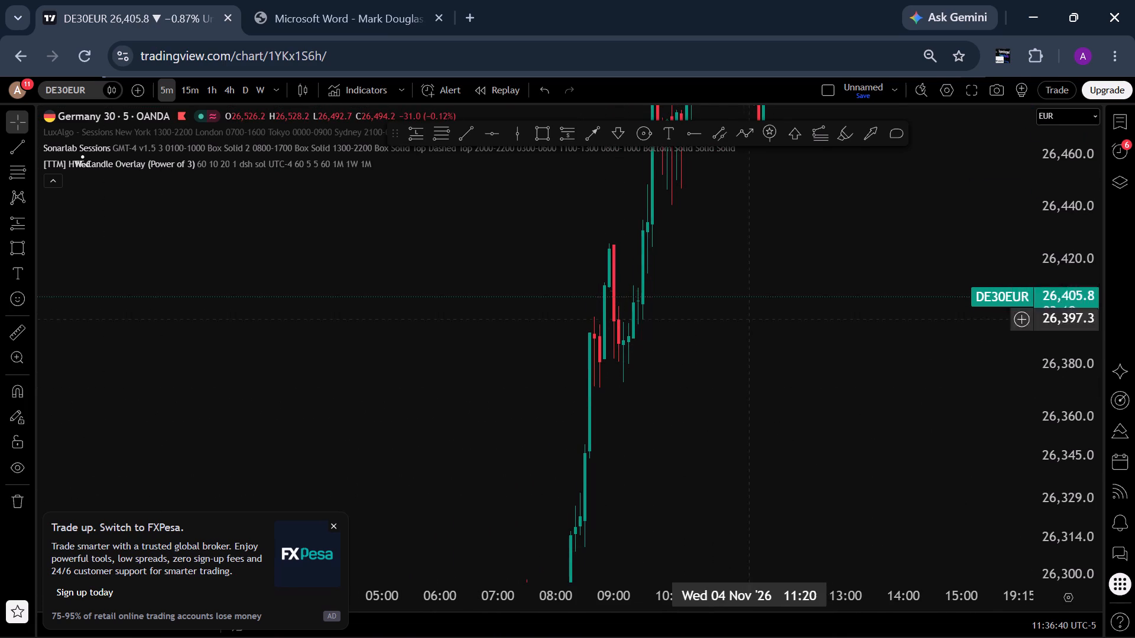
pyautogui.moveTo(744, 347); pyautogui.dragTo(710, 499)
pyautogui.moveTo(669, 358); pyautogui.dragTo(664, 545)
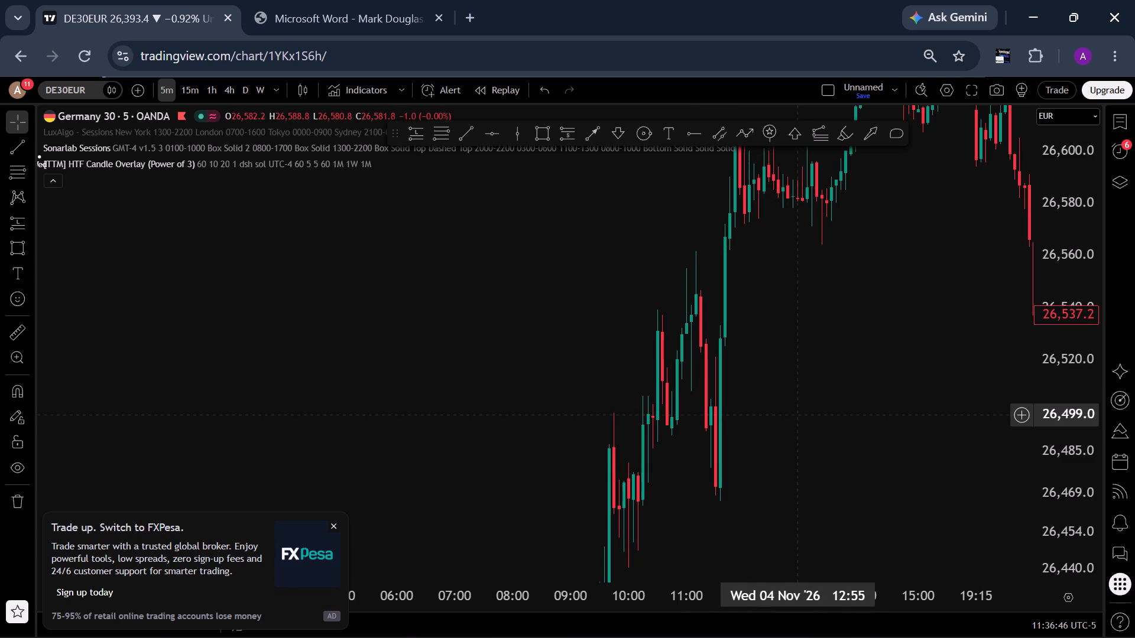
pyautogui.moveTo(795, 420); pyautogui.dragTo(422, 423)
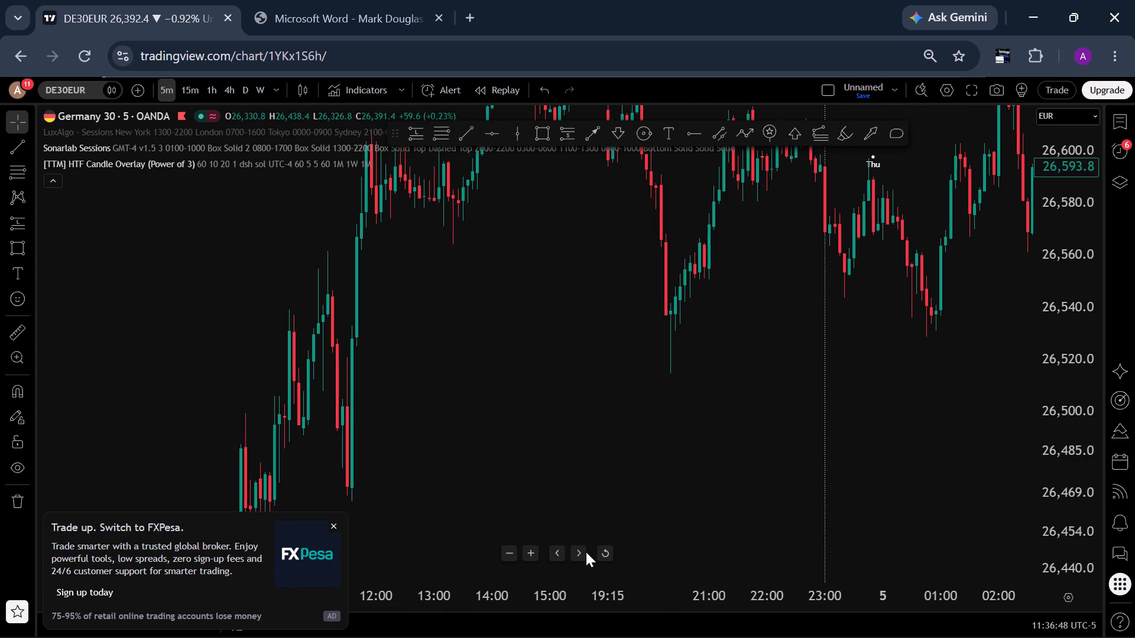
pyautogui.click(605, 552)
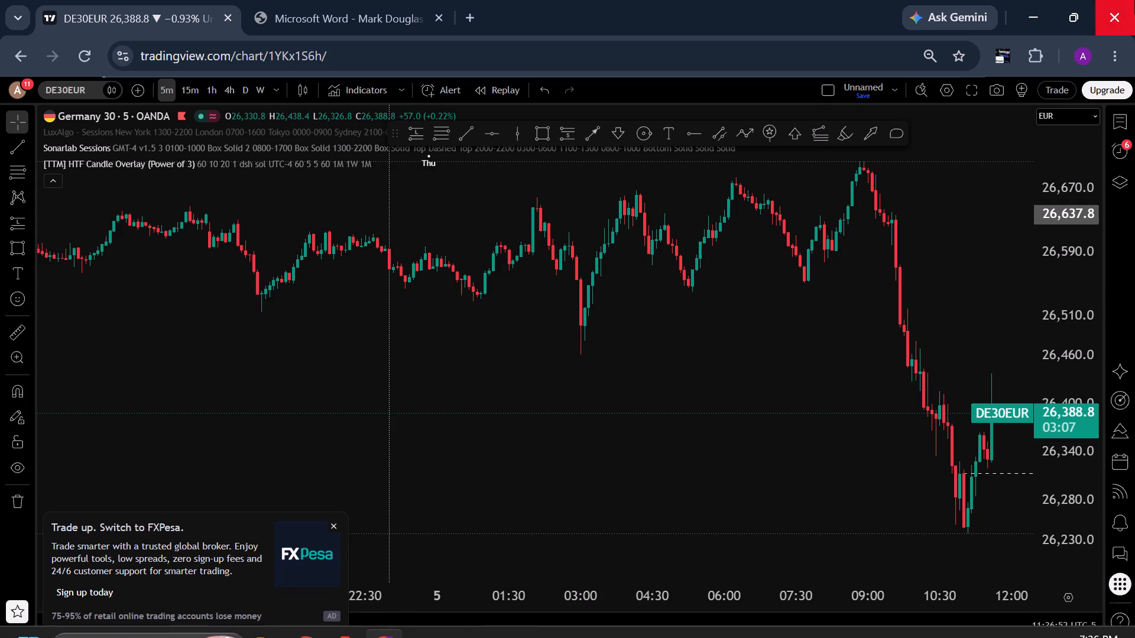
# Minimise the browser and launch Kuro from the desktop.
pyautogui.click(1031, 12)
pyautogui.doubleClick(105, 36)
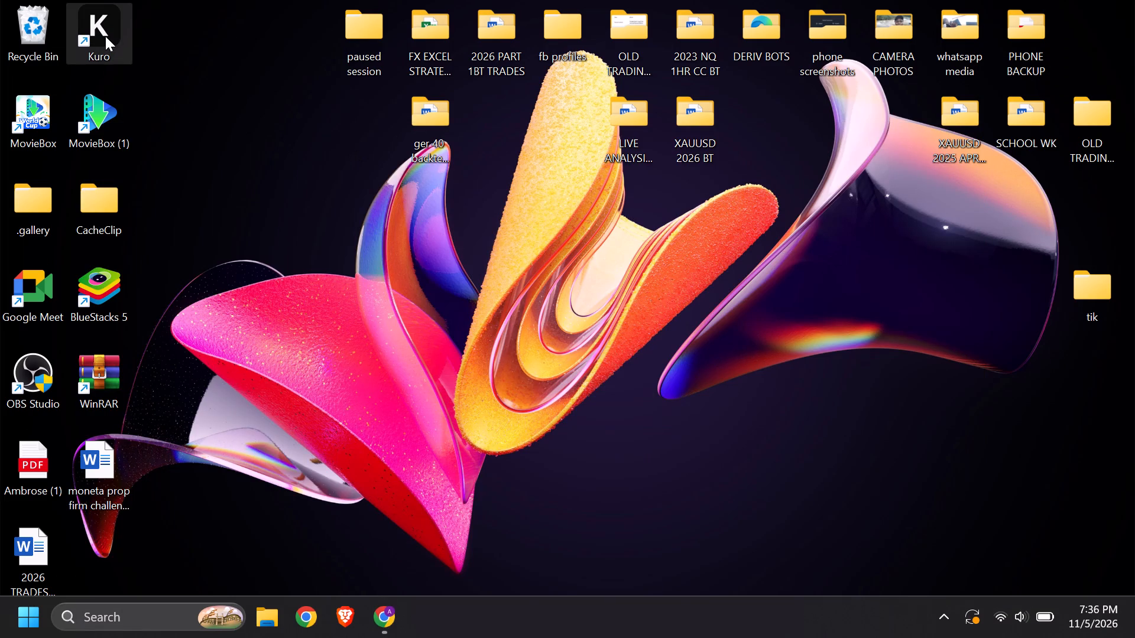
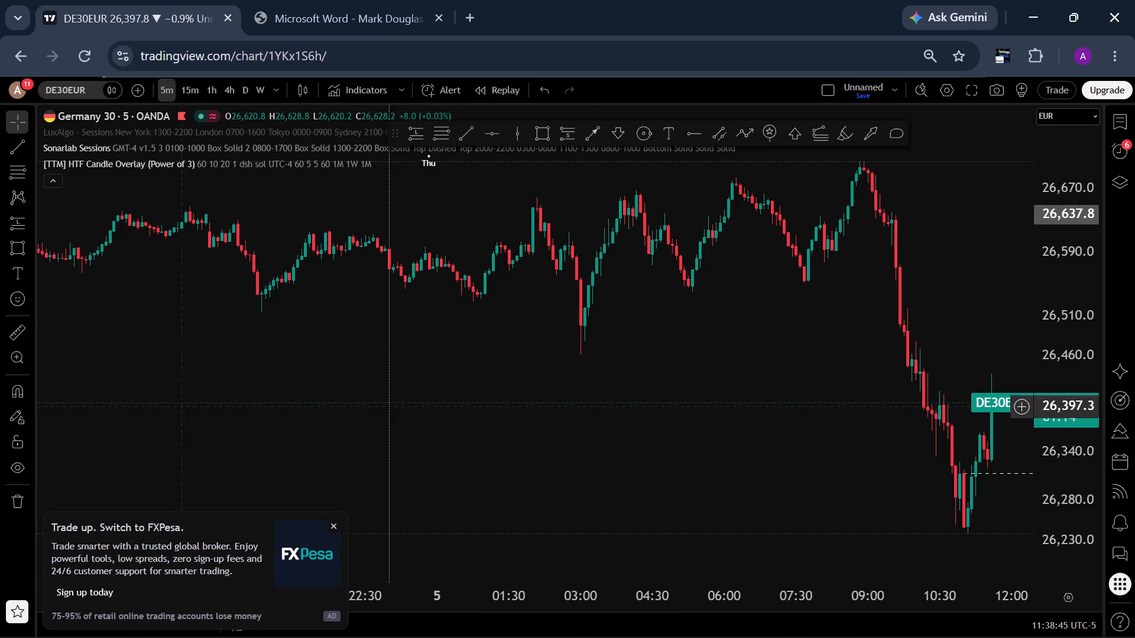
# Examine the 3 November price action on the 5-minute chart, including the morning peak at the PDH line and the decline following it.
pyautogui.moveTo(180, 405); pyautogui.dragTo(679, 385)
pyautogui.moveTo(388, 532); pyautogui.dragTo(985, 376)
pyautogui.moveTo(337, 462); pyautogui.dragTo(865, 429)
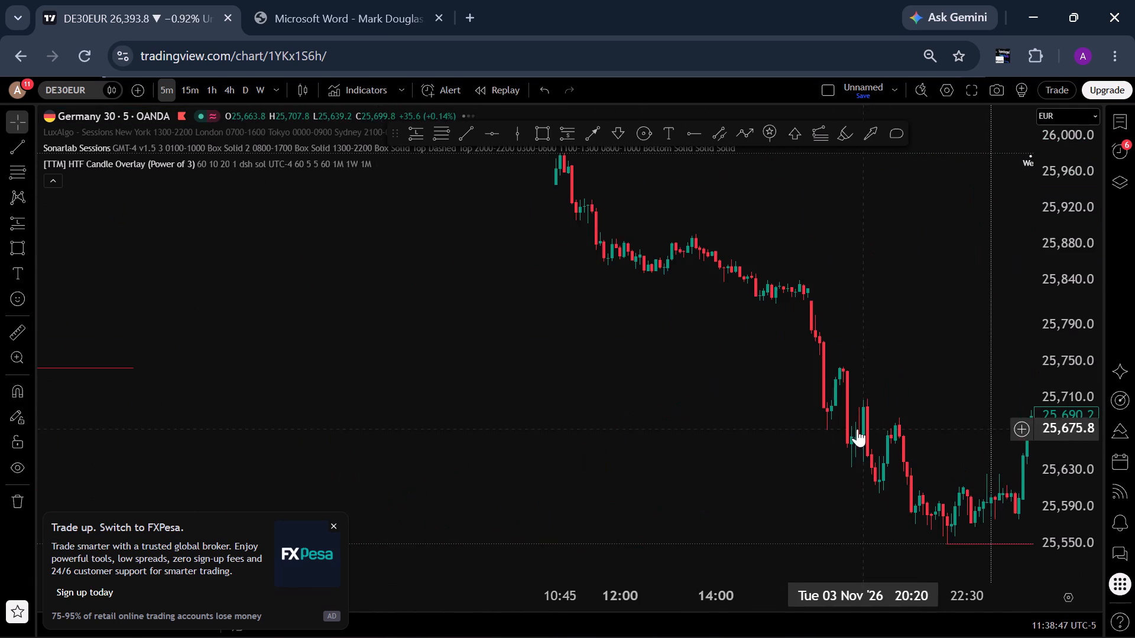
pyautogui.moveTo(526, 406); pyautogui.dragTo(647, 438)
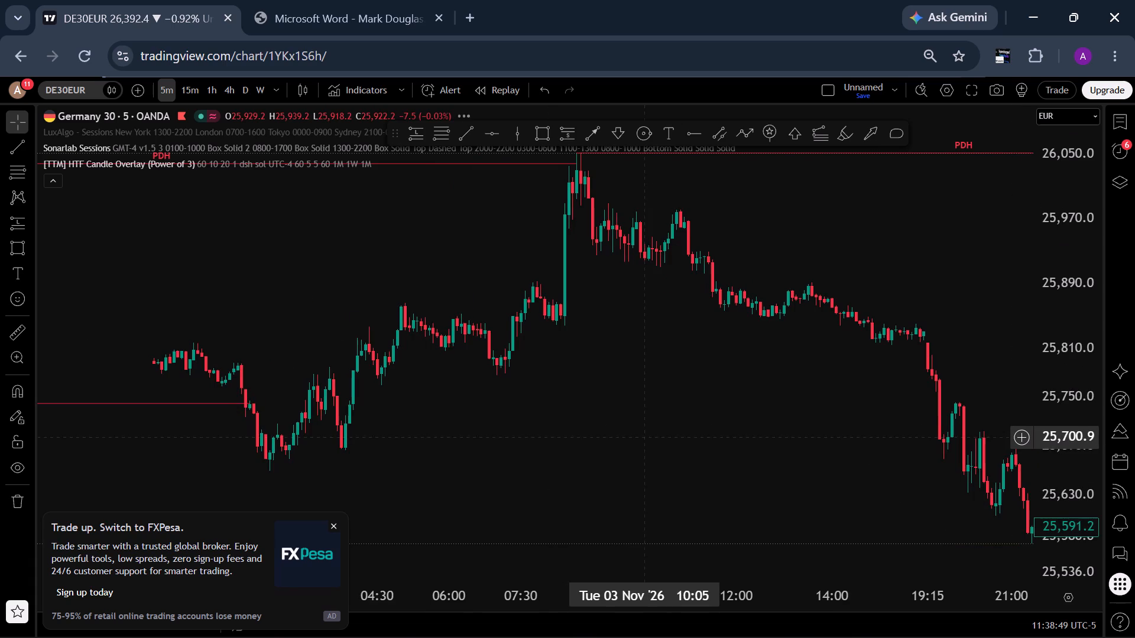
pyautogui.moveTo(433, 435); pyautogui.dragTo(567, 437)
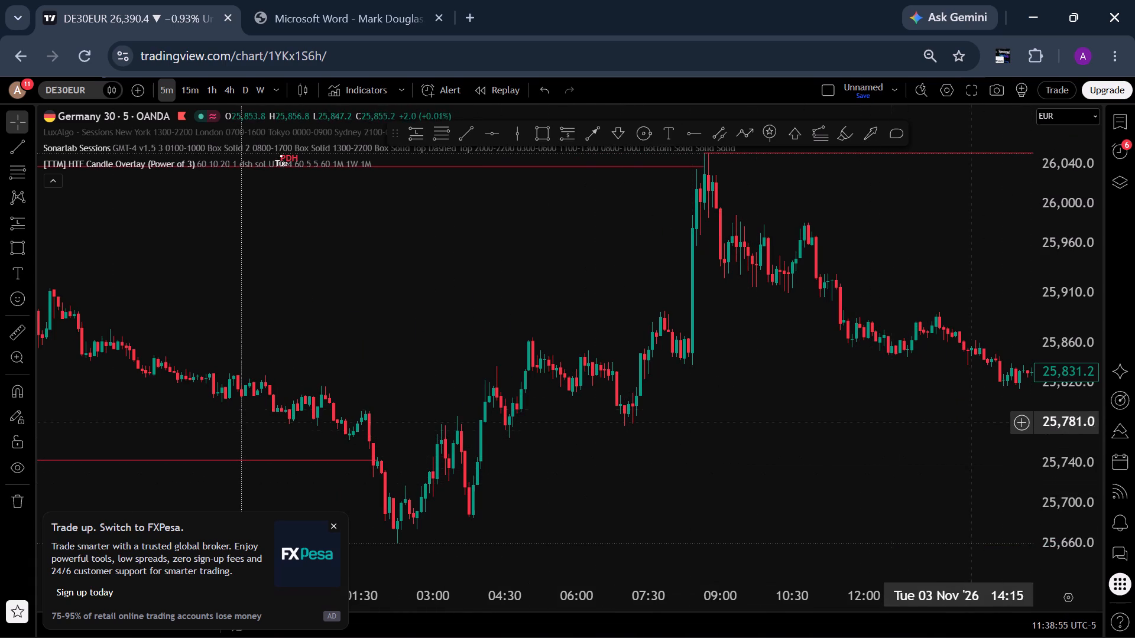
pyautogui.scroll(11, 1075, 480)
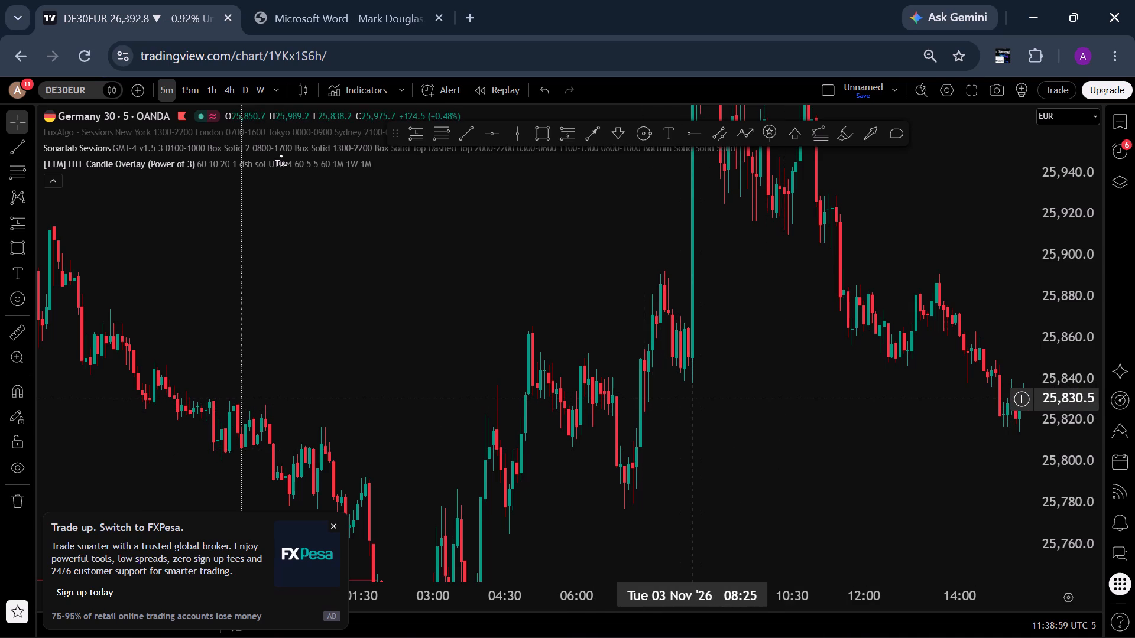
pyautogui.moveTo(787, 285); pyautogui.dragTo(748, 463)
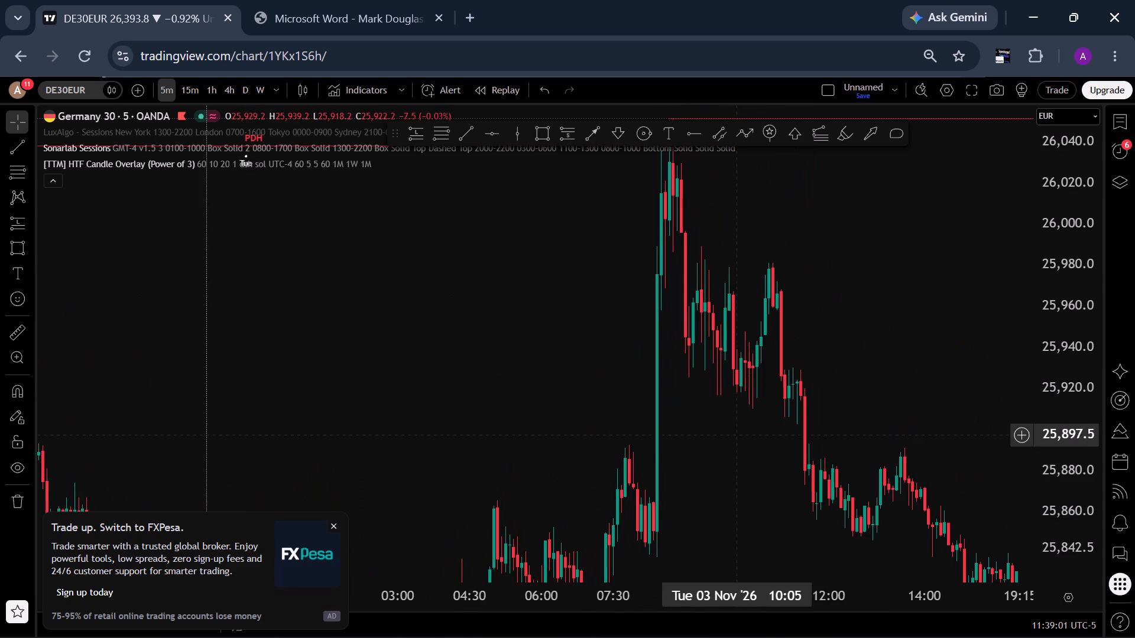
pyautogui.moveTo(865, 246); pyautogui.dragTo(826, 346)
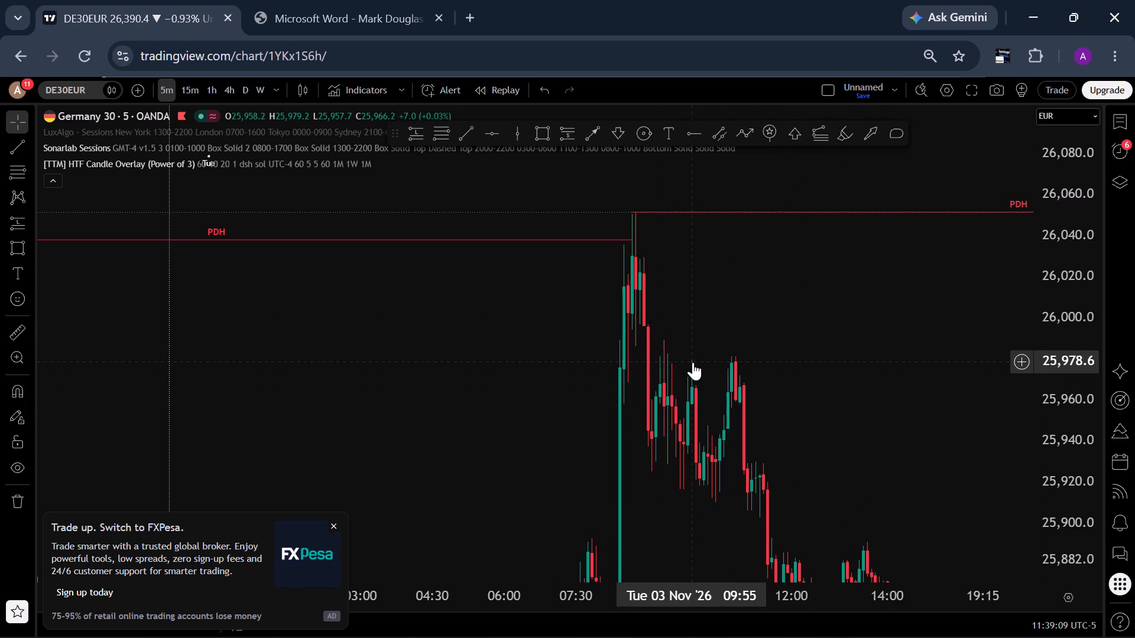
pyautogui.moveTo(863, 435); pyautogui.dragTo(847, 378)
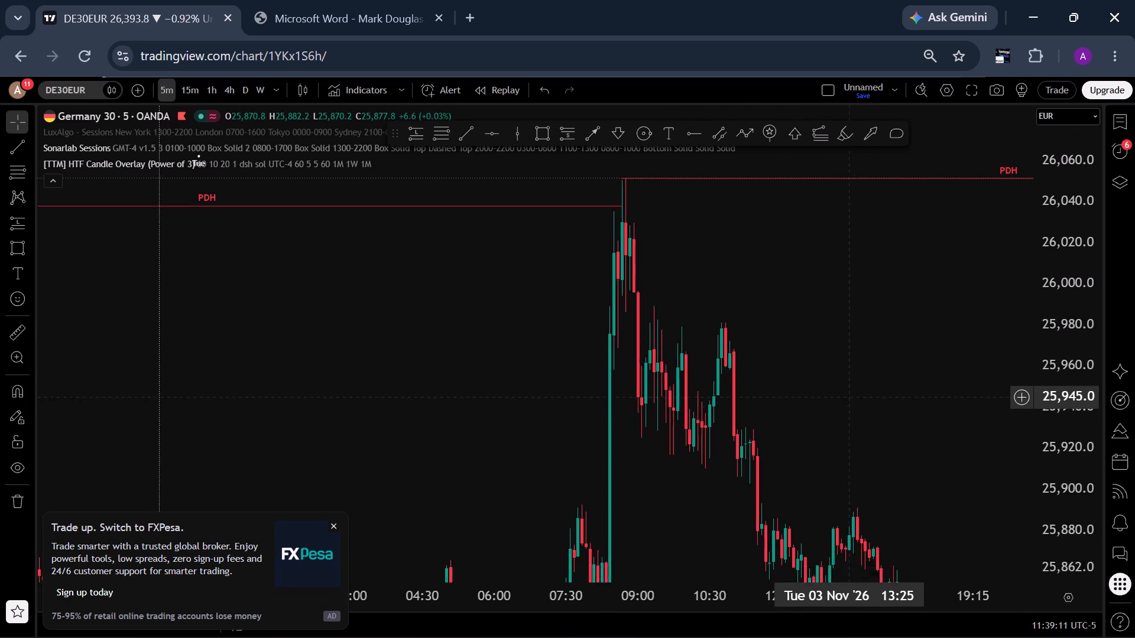
pyautogui.moveTo(847, 378); pyautogui.dragTo(807, 299)
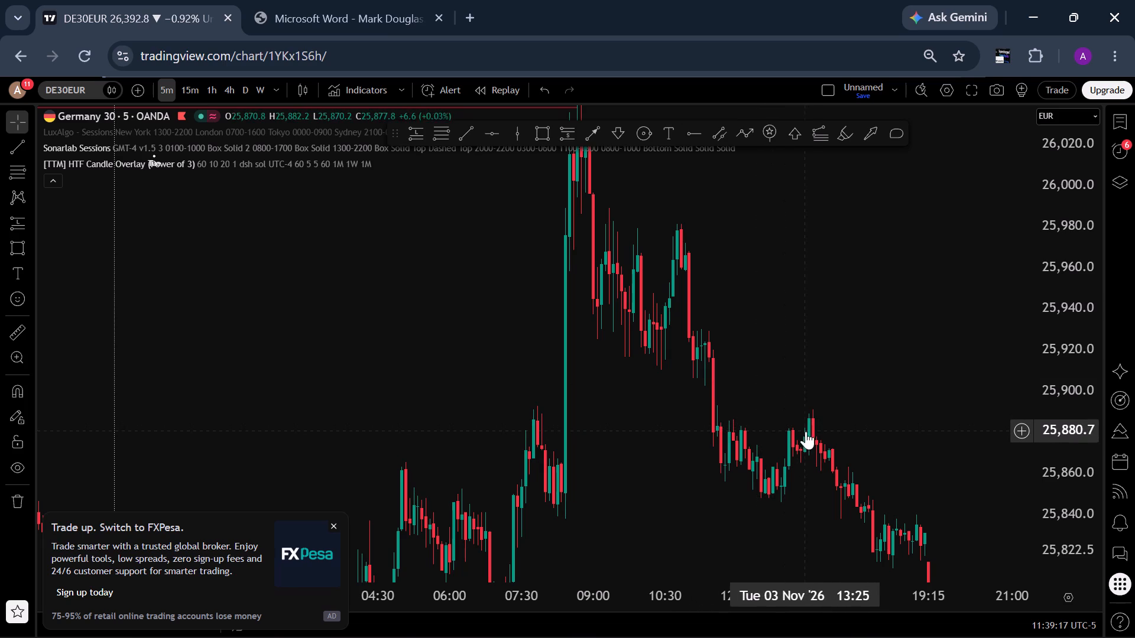
pyautogui.moveTo(868, 428); pyautogui.dragTo(859, 418)
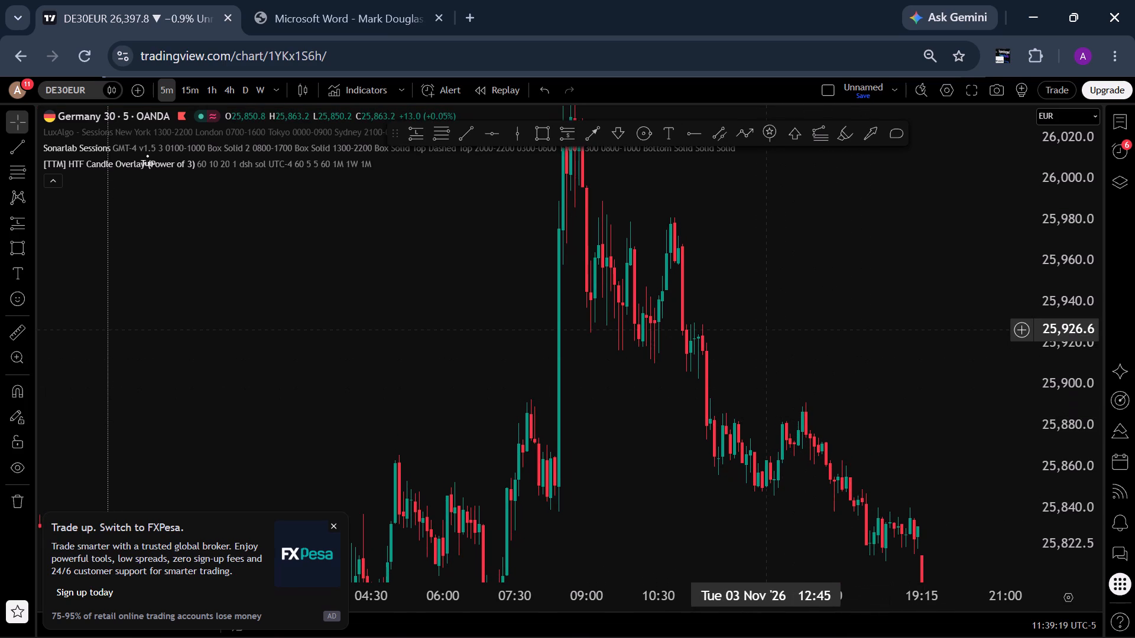
pyautogui.moveTo(793, 271); pyautogui.dragTo(802, 312)
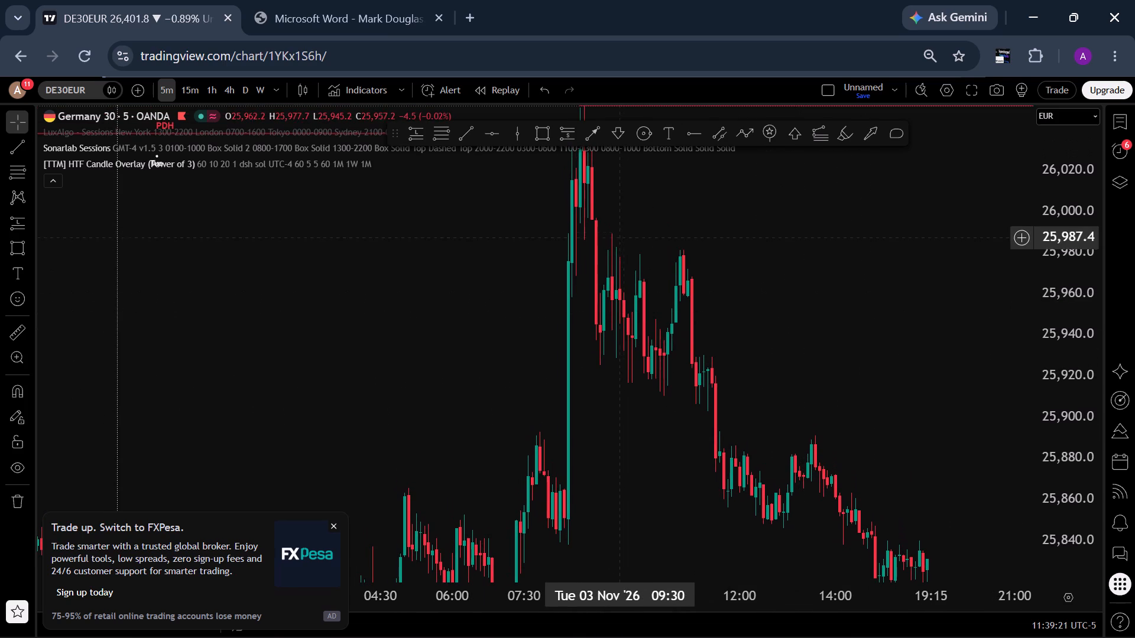
pyautogui.moveTo(861, 255); pyautogui.dragTo(882, 371)
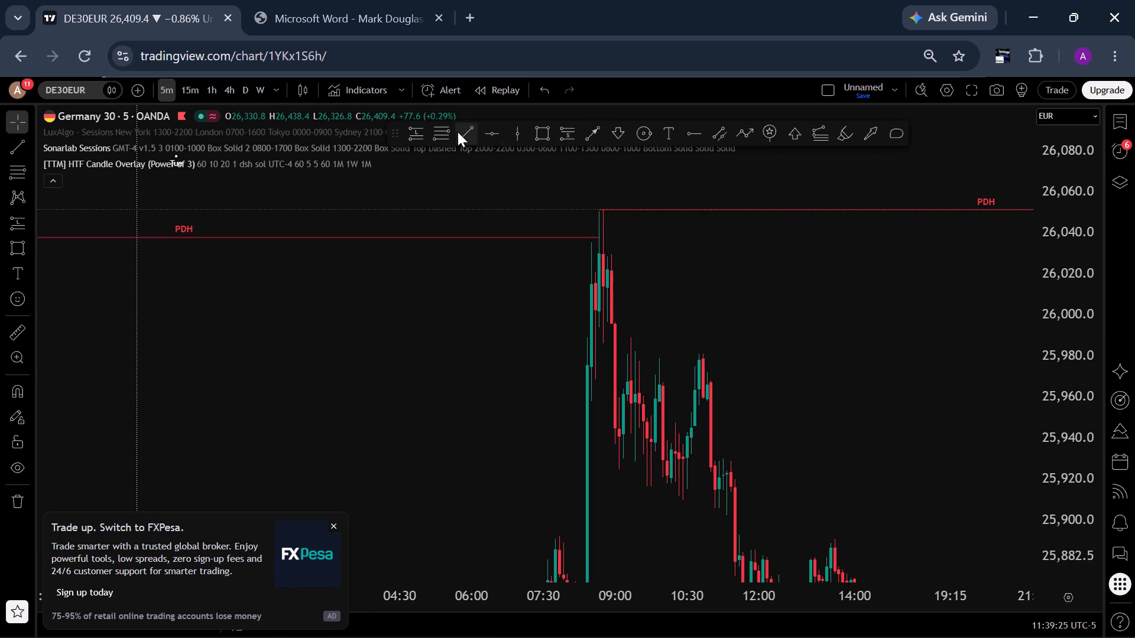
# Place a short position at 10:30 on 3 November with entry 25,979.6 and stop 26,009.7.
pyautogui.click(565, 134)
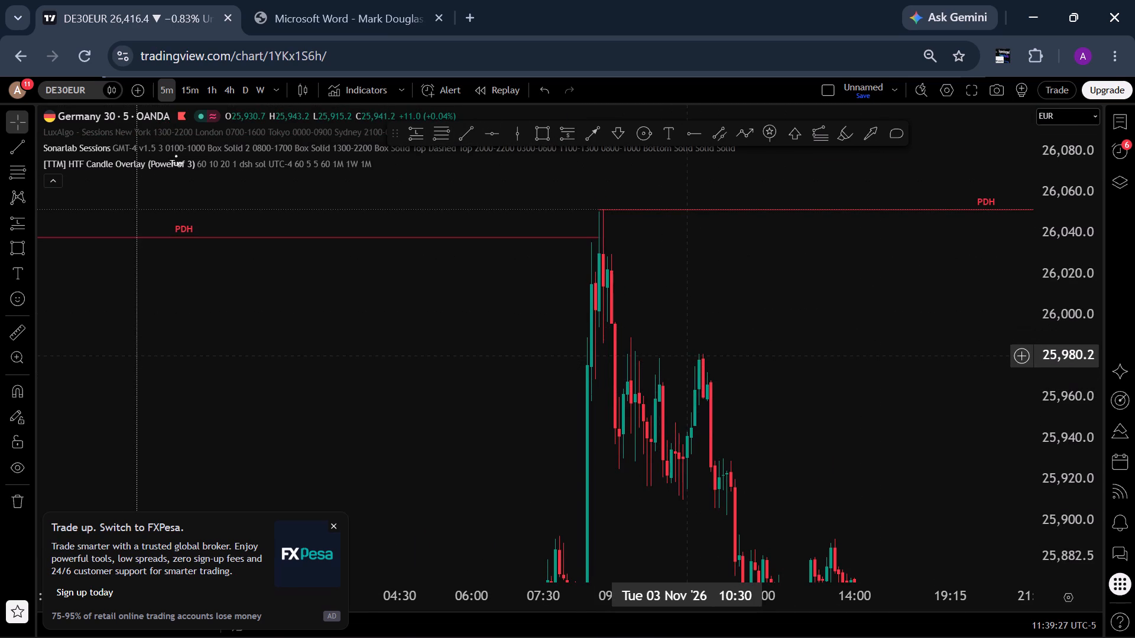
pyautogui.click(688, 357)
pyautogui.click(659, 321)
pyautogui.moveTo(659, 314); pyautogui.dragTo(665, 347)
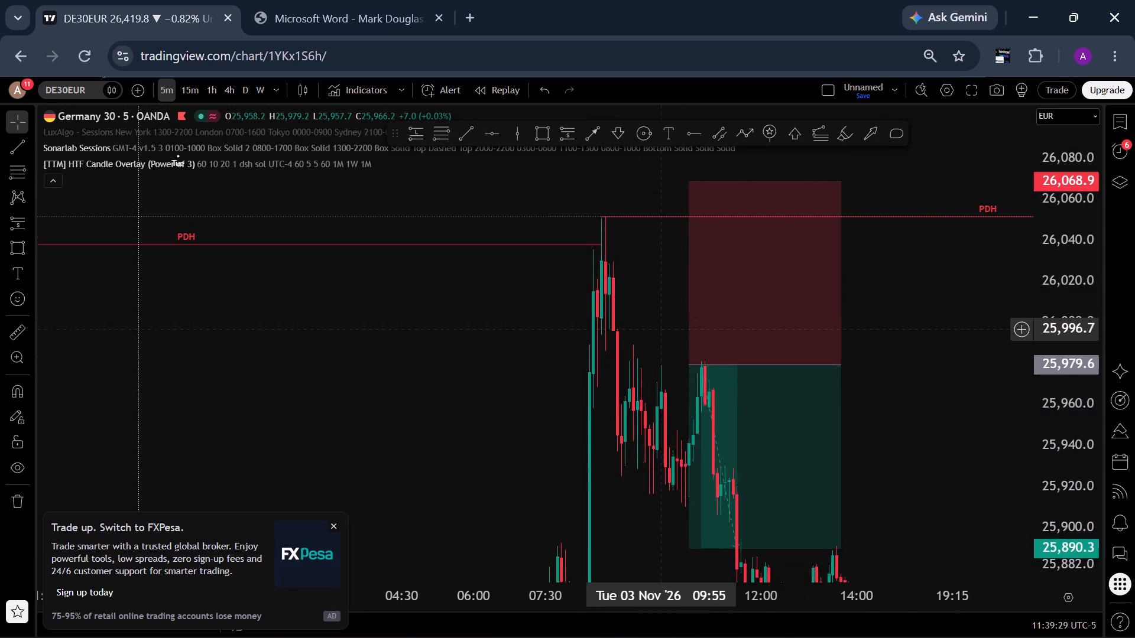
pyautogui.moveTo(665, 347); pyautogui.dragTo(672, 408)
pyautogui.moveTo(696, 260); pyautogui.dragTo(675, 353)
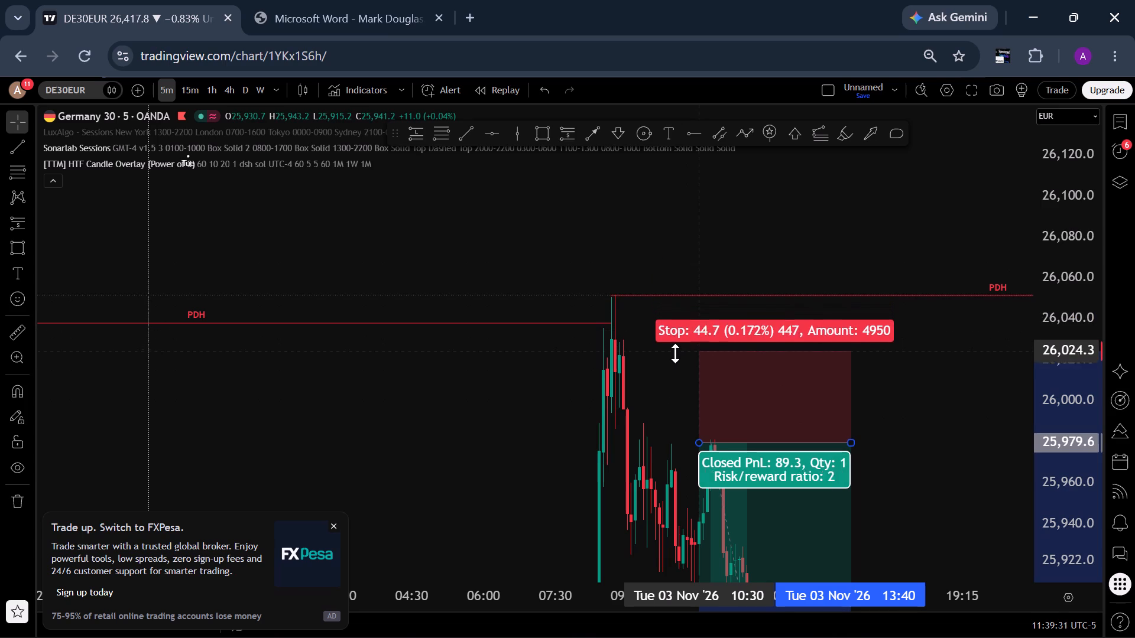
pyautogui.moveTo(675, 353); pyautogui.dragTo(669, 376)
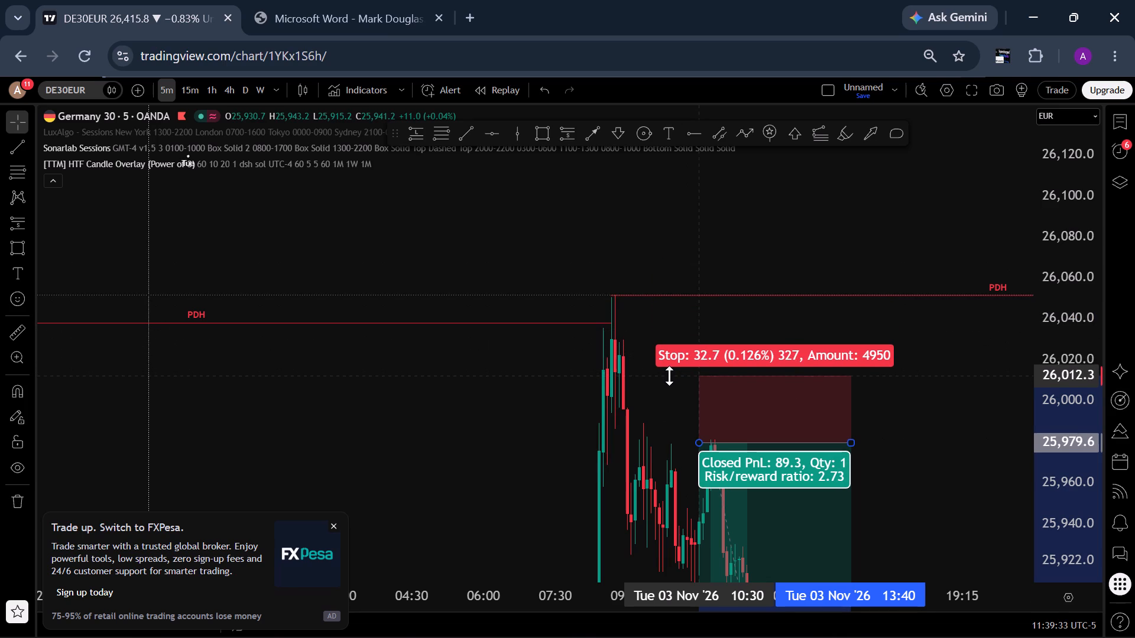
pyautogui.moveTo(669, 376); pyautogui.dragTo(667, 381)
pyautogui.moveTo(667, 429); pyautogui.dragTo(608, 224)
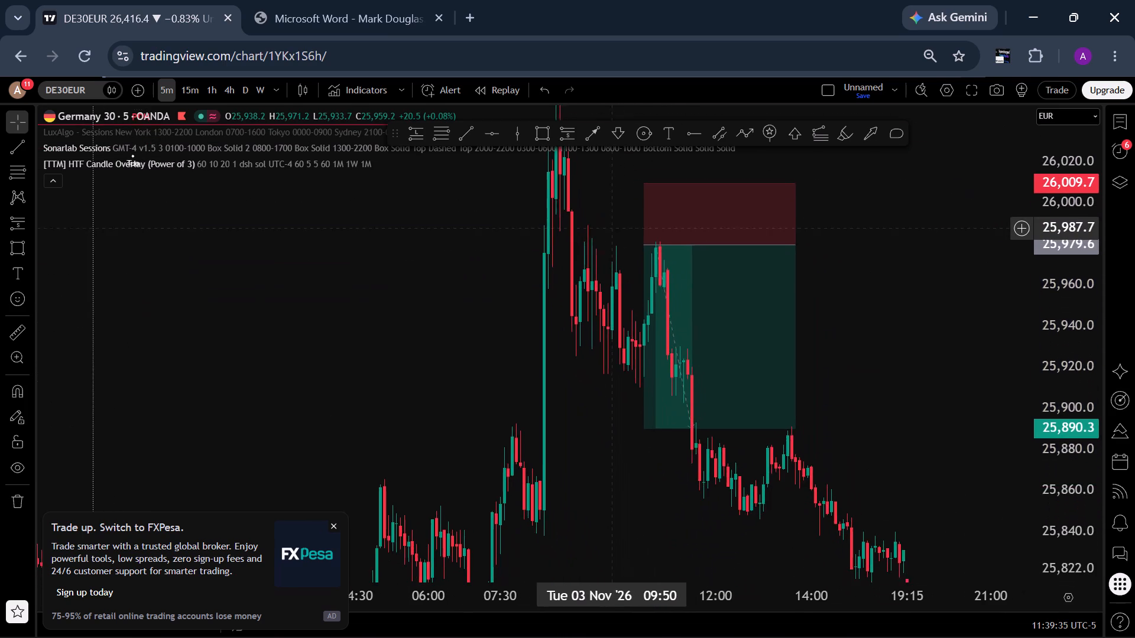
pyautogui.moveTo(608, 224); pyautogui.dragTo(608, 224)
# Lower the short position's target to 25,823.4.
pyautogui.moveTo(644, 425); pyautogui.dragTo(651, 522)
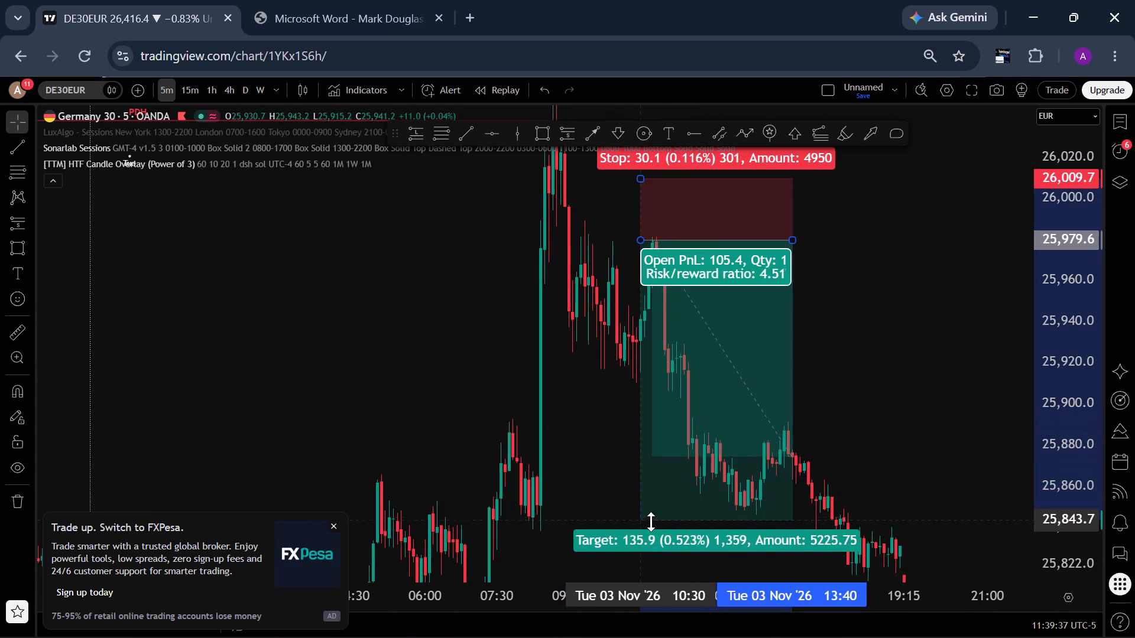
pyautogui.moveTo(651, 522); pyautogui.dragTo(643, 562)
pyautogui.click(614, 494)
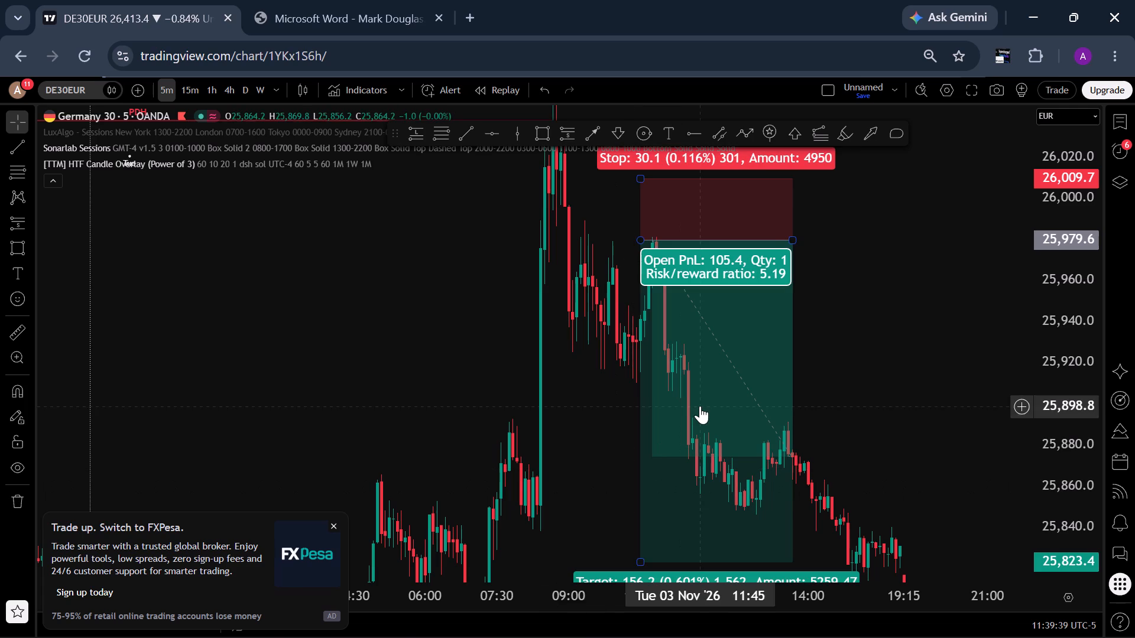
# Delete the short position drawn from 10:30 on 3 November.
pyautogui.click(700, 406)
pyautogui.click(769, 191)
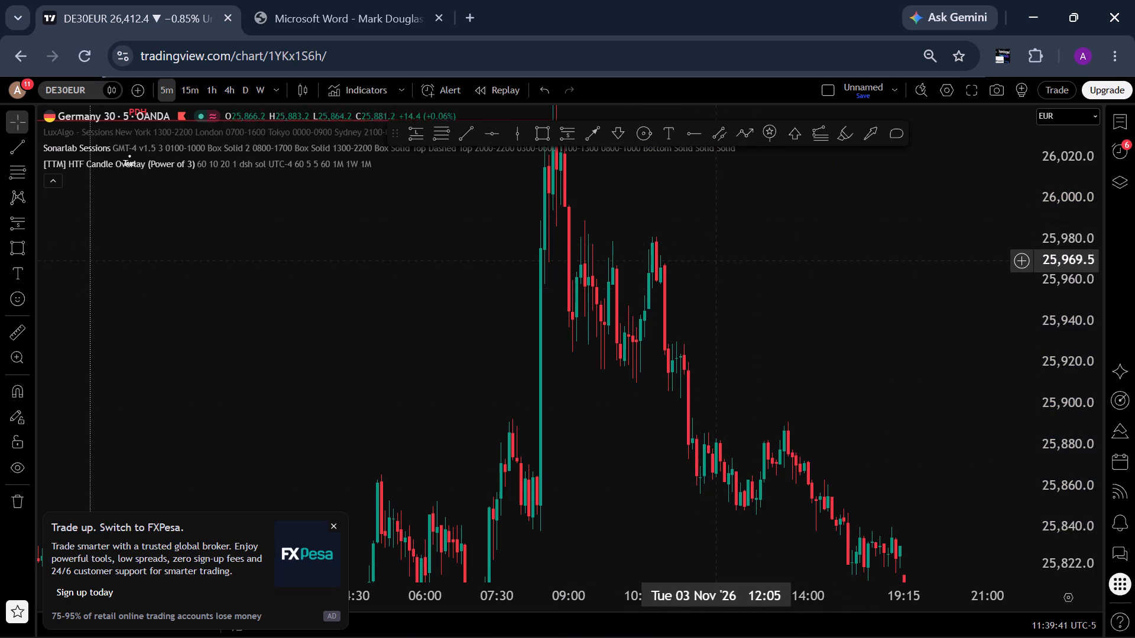
# Draw a horizontal trendline at about 25,979 from the 09:55 high to the 10:45 candle on 3 November.
pyautogui.click(476, 141)
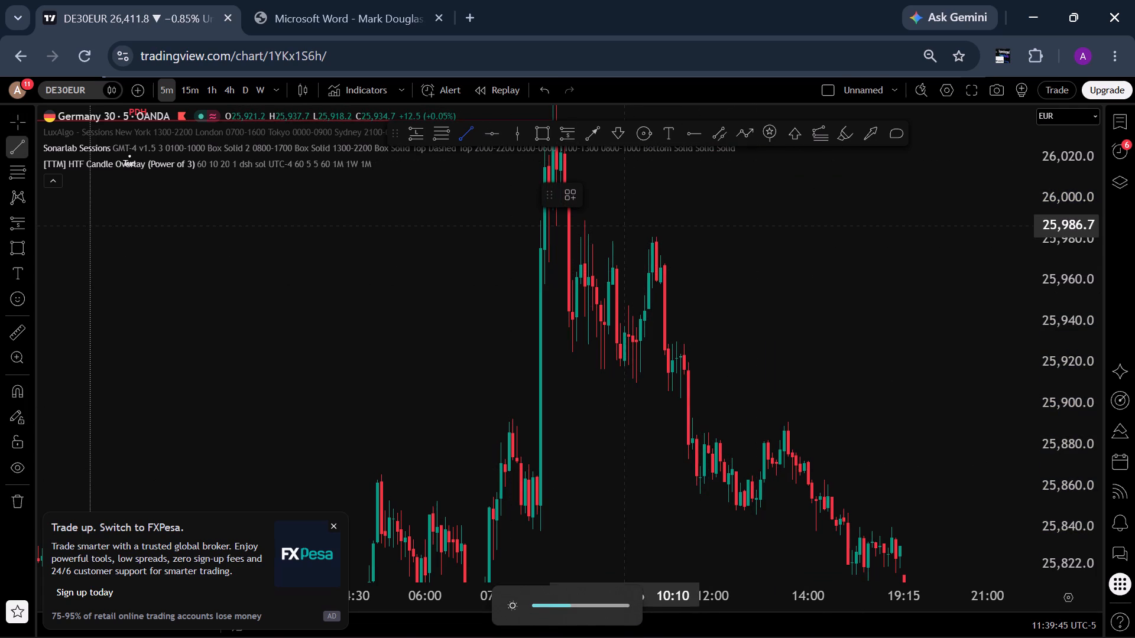
pyautogui.click(612, 242)
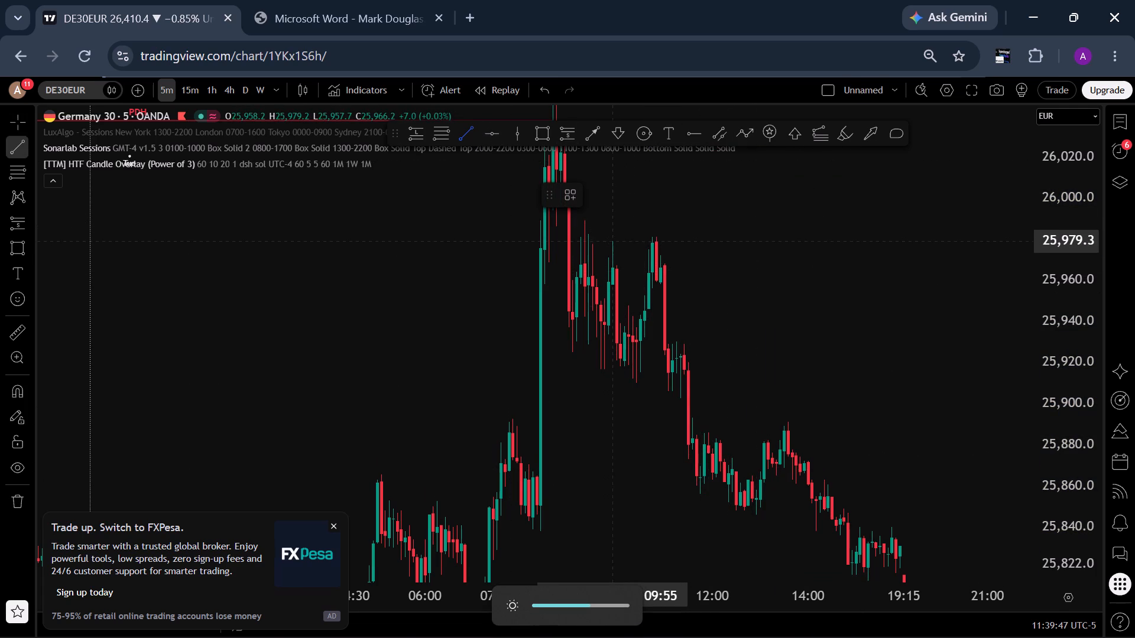
pyautogui.keyDown('shift'); pyautogui.click(654, 249); pyautogui.keyUp('shift')
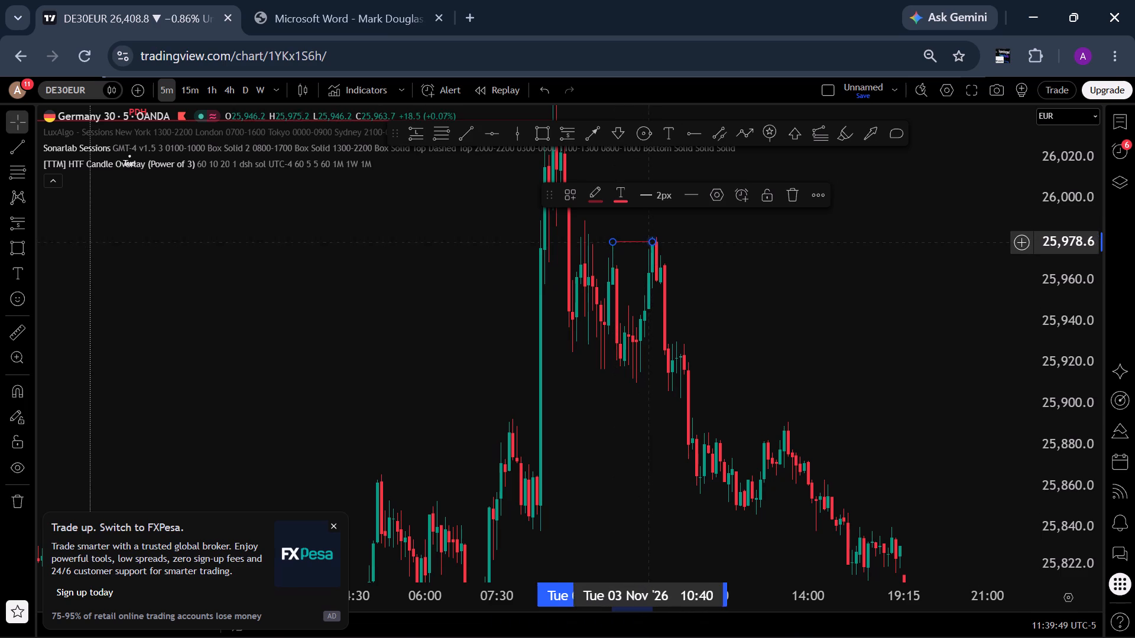
# Set the trendline between the two 3 November highs to a 1px dotted line.
pyautogui.click(648, 198)
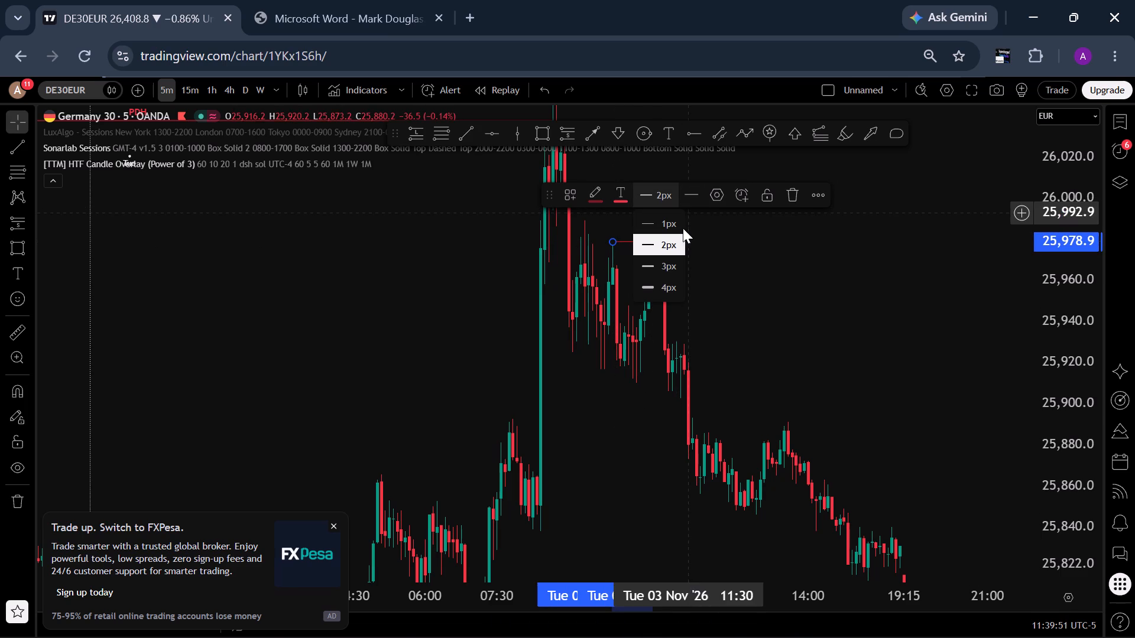
pyautogui.click(676, 223)
pyautogui.click(689, 196)
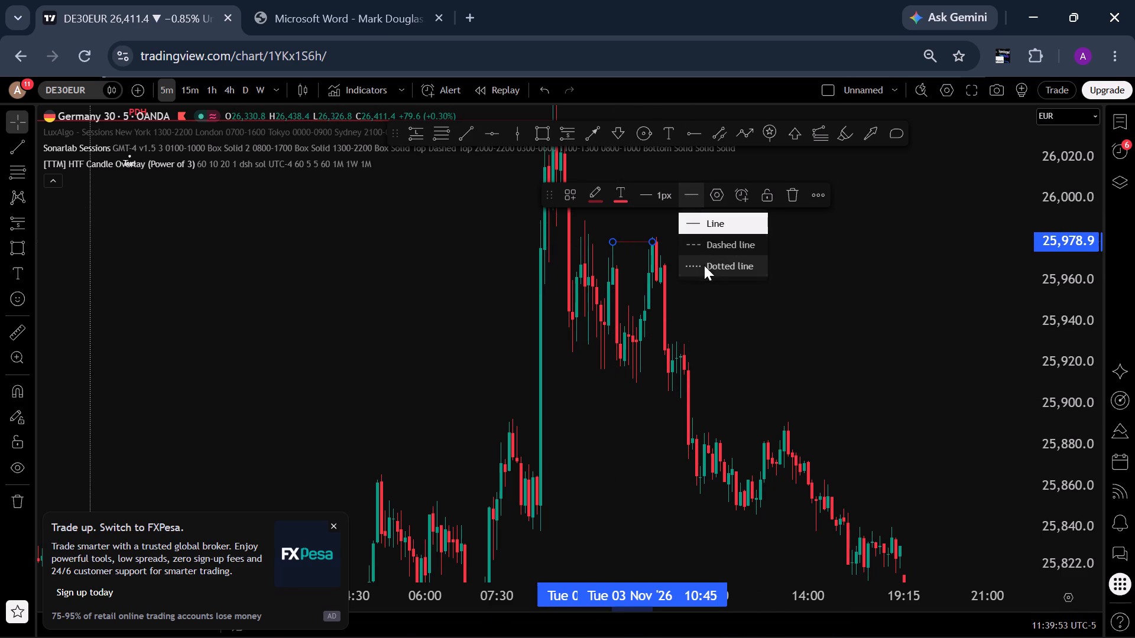
pyautogui.click(704, 265)
pyautogui.click(686, 198)
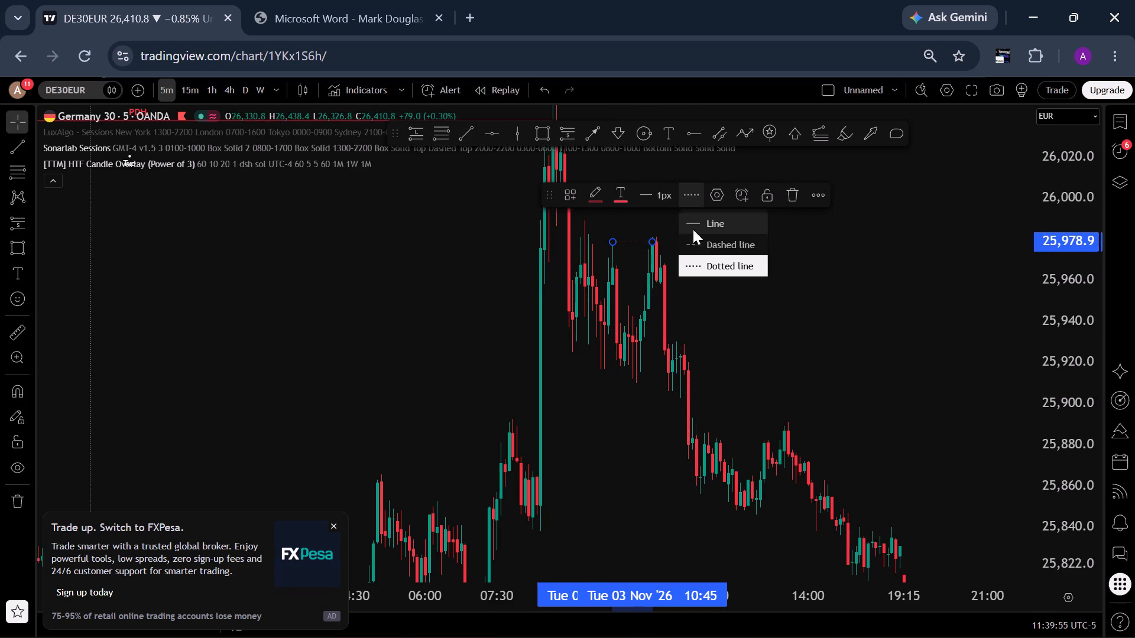
# Colour the dotted trendline and its text yellow.
pyautogui.click(624, 203)
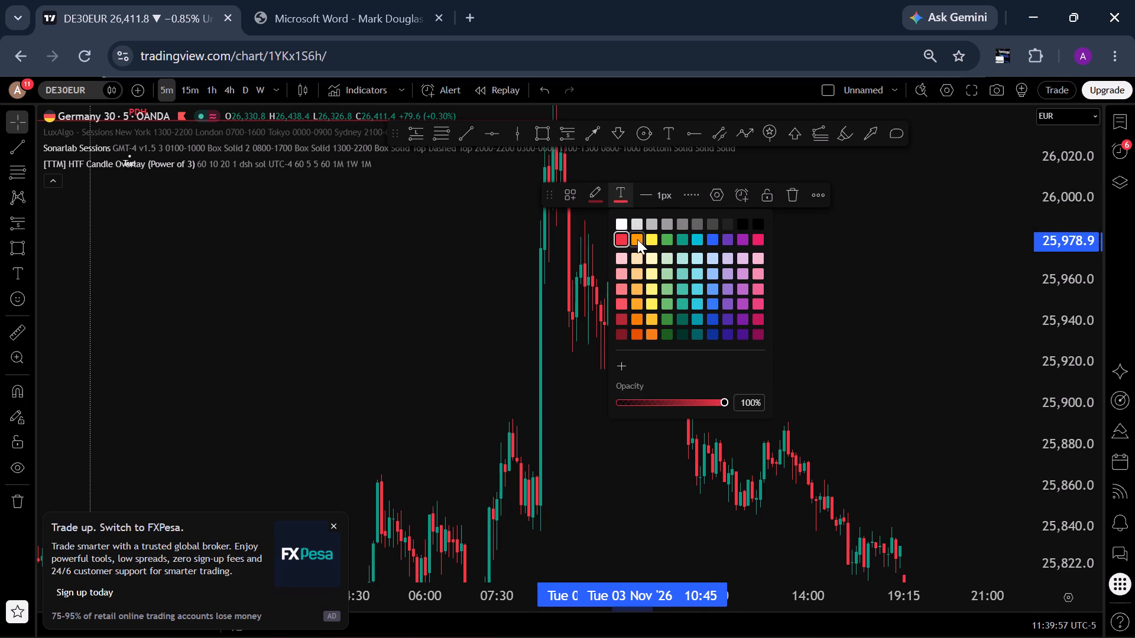
pyautogui.click(646, 237)
pyautogui.click(750, 265)
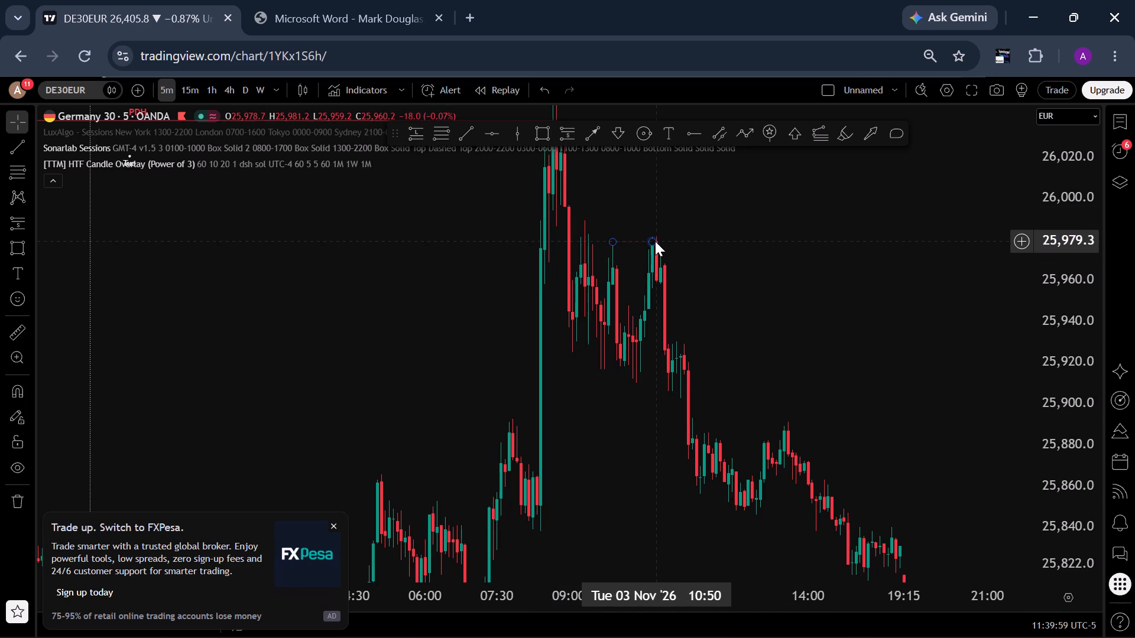
pyautogui.doubleClick(655, 242)
pyautogui.click(606, 206)
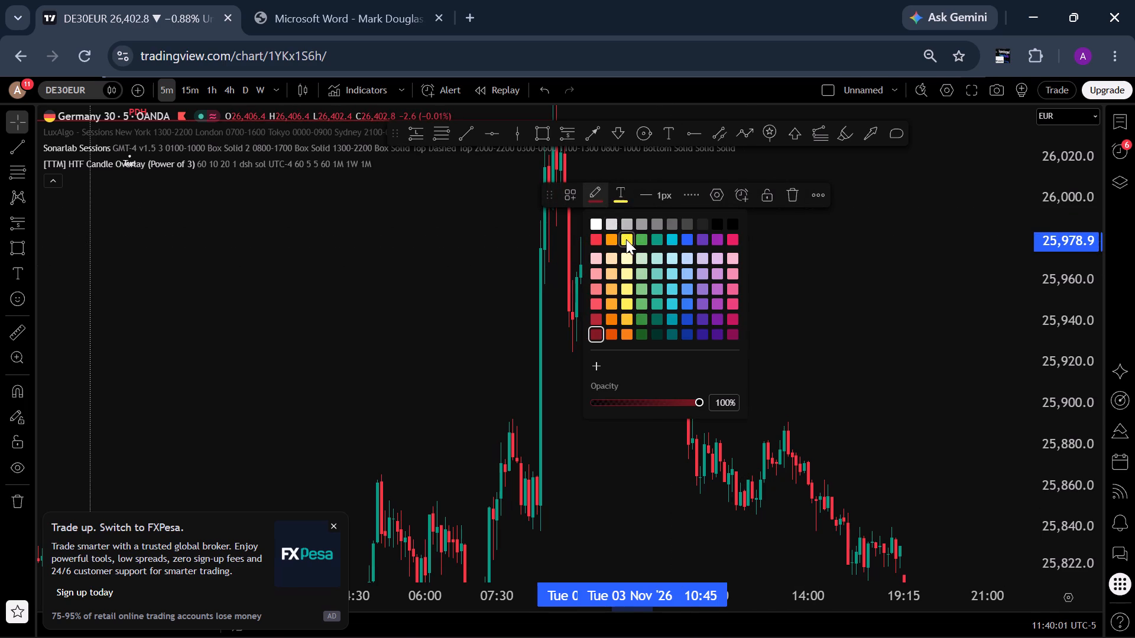
pyautogui.click(627, 240)
pyautogui.click(742, 255)
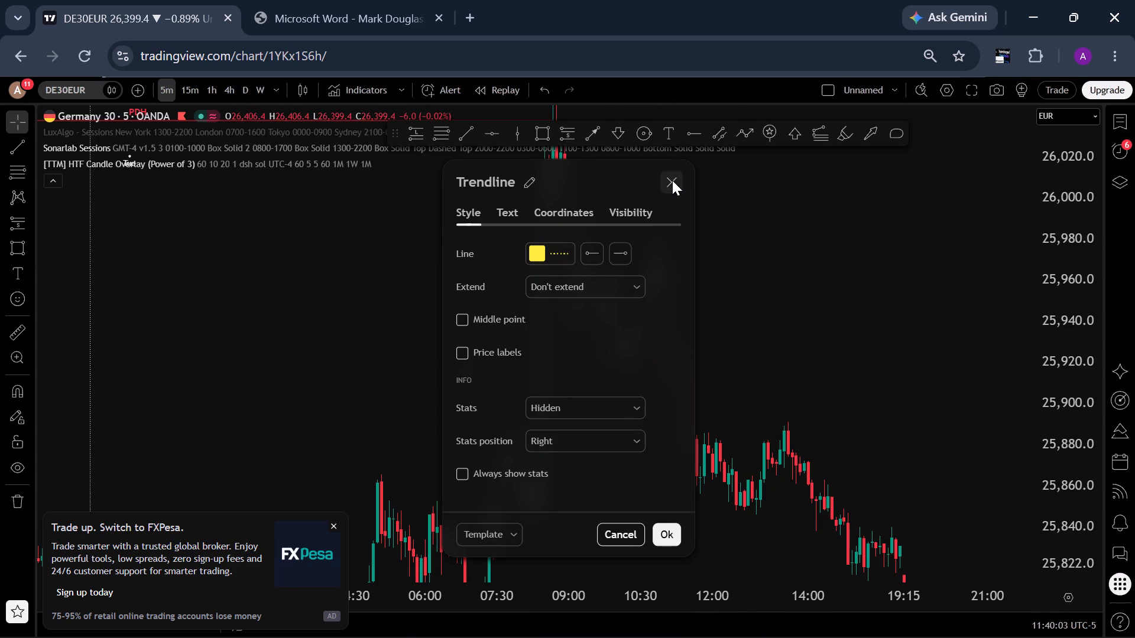
pyautogui.click(672, 180)
# Draw a horizontal yellow dotted trendline at about 25,886 from the 11:55 high to the 13:30 candle on 3 November.
pyautogui.moveTo(744, 266); pyautogui.dragTo(690, 222)
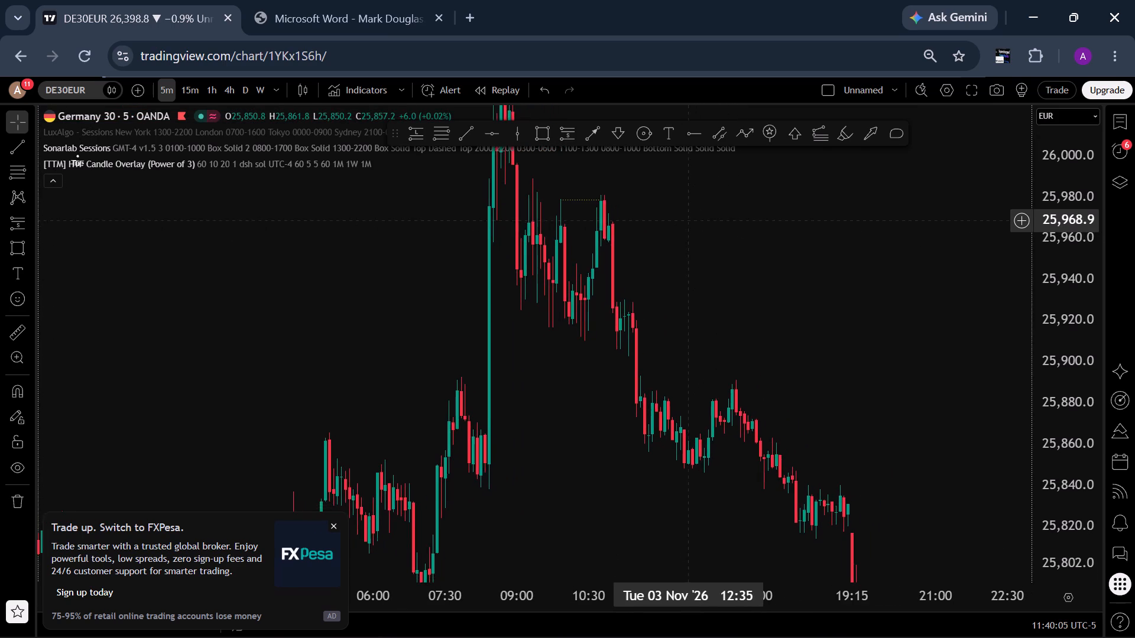
pyautogui.moveTo(709, 320); pyautogui.dragTo(674, 263)
pyautogui.scroll(14, 1060, 428)
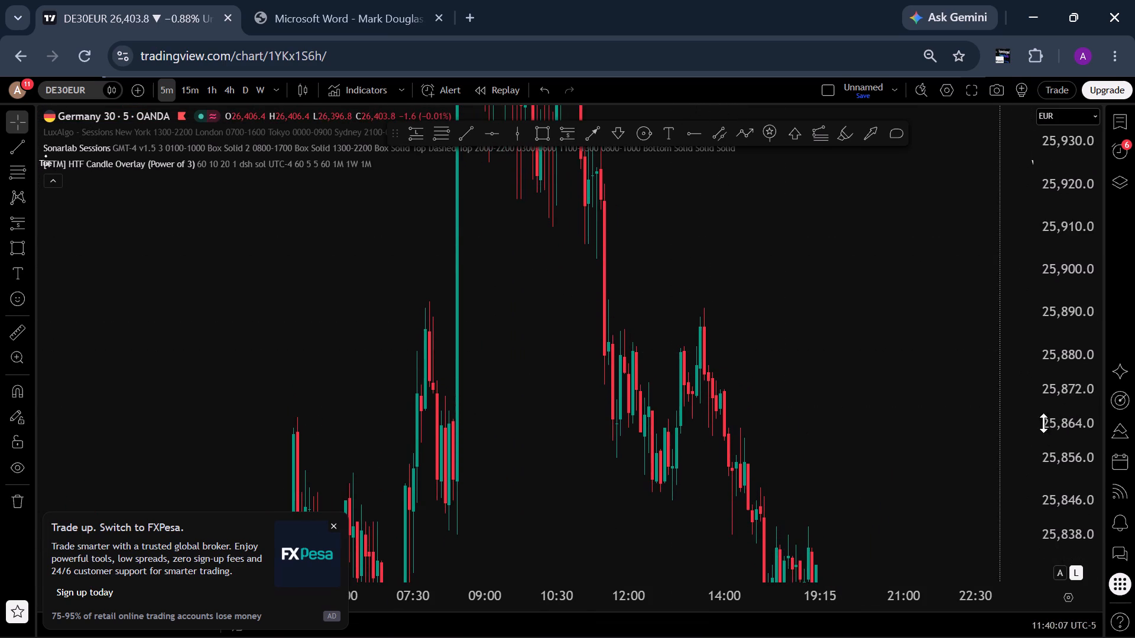
pyautogui.click(468, 131)
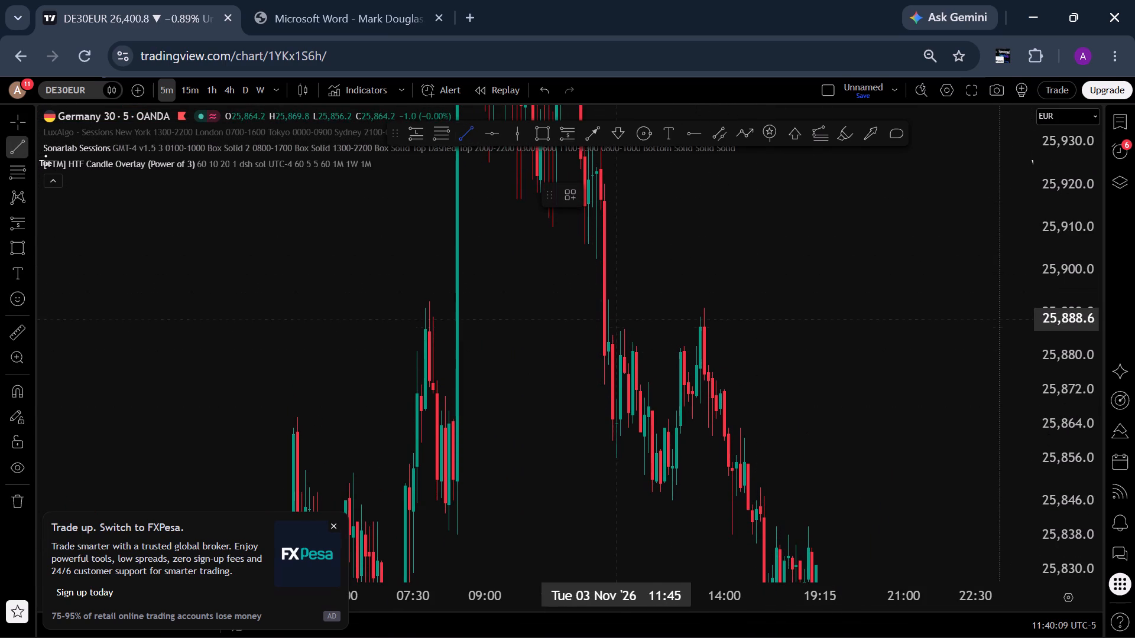
pyautogui.click(624, 328)
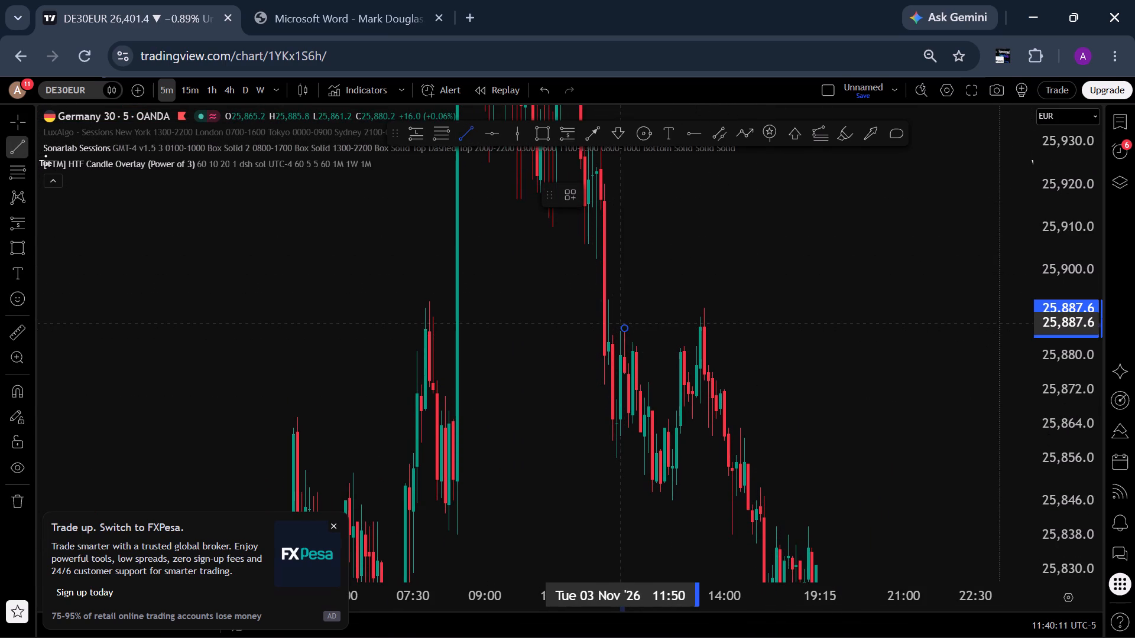
pyautogui.keyDown('shift'); pyautogui.click(701, 328); pyautogui.keyUp('shift')
pyautogui.click(809, 353)
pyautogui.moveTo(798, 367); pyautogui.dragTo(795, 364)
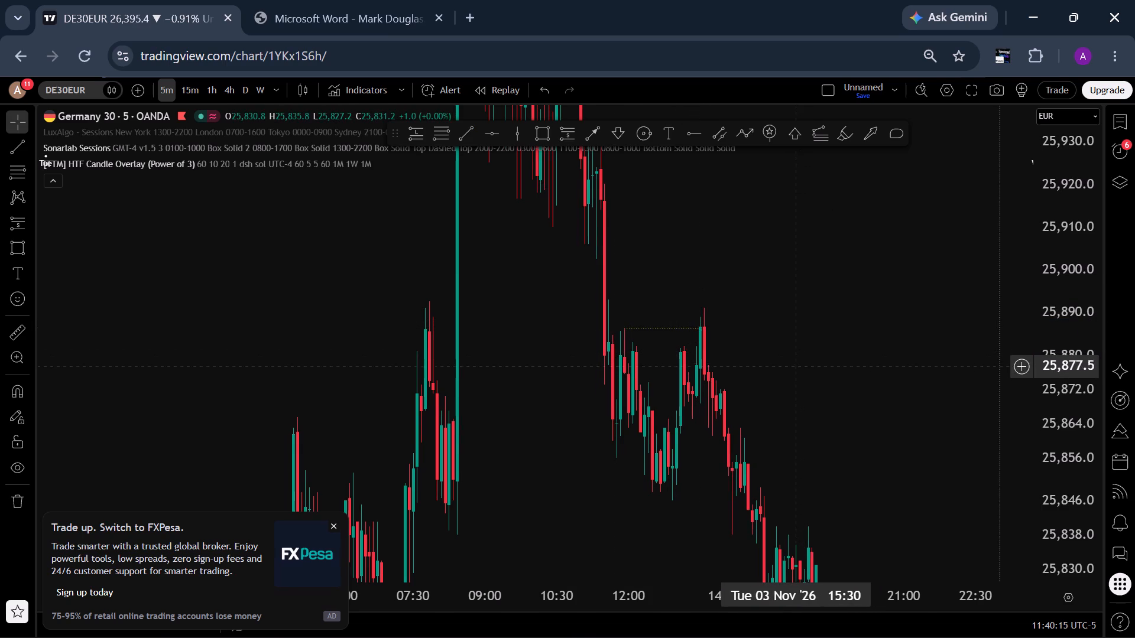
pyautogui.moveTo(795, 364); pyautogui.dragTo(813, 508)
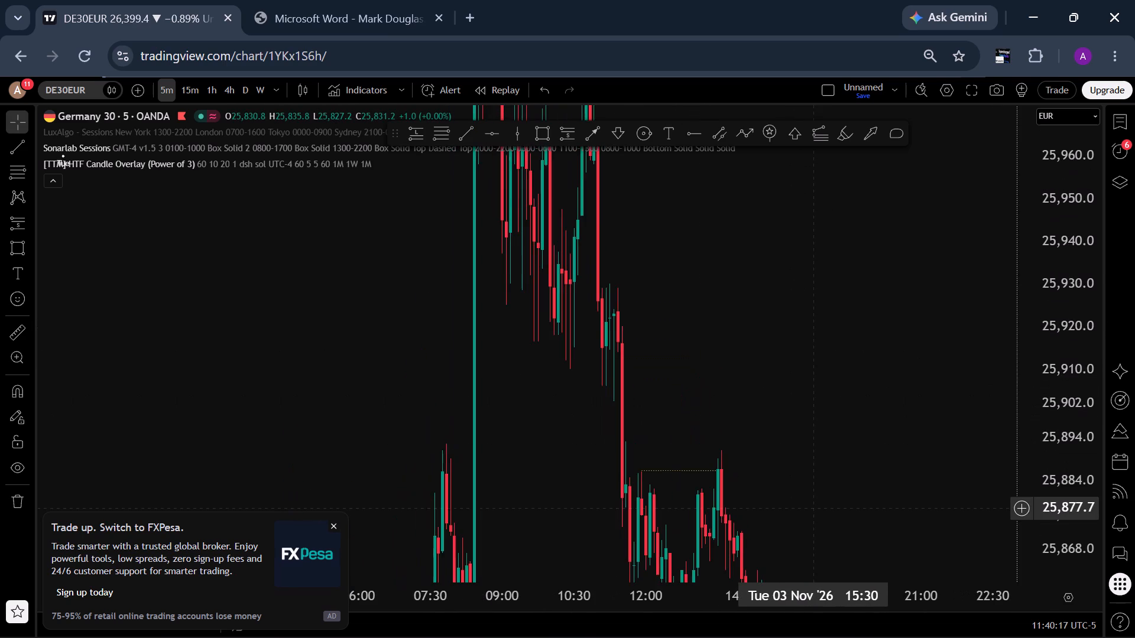
# Examine the 3 November price action from the afternoon decline back to the early-morning low and the double dip around it.
pyautogui.moveTo(813, 508); pyautogui.dragTo(781, 285)
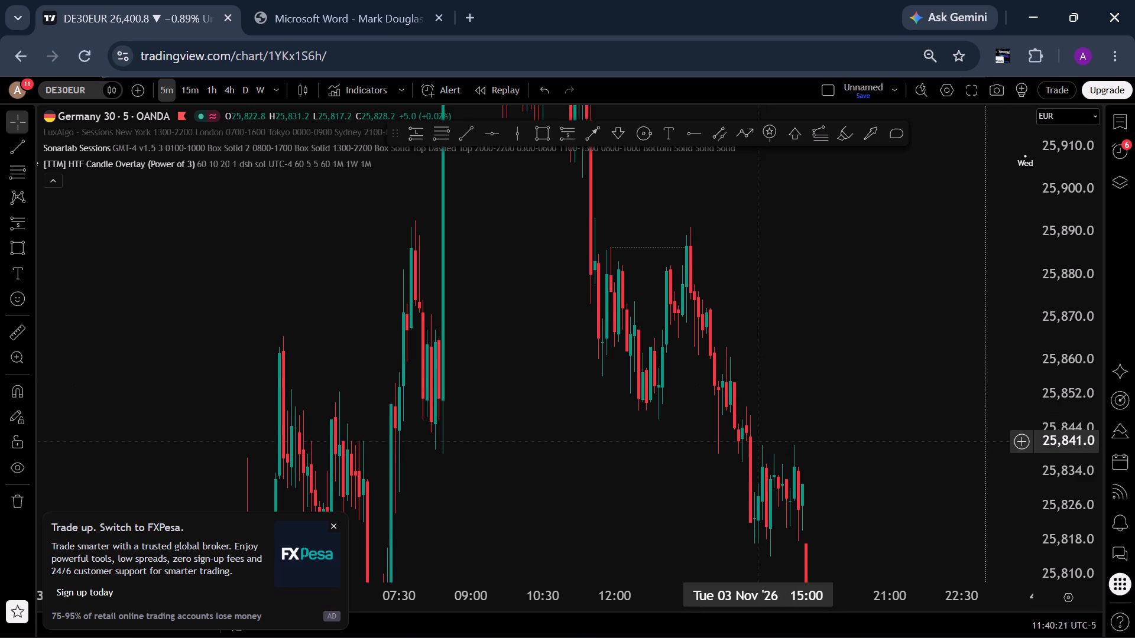
pyautogui.moveTo(841, 468); pyautogui.dragTo(817, 434)
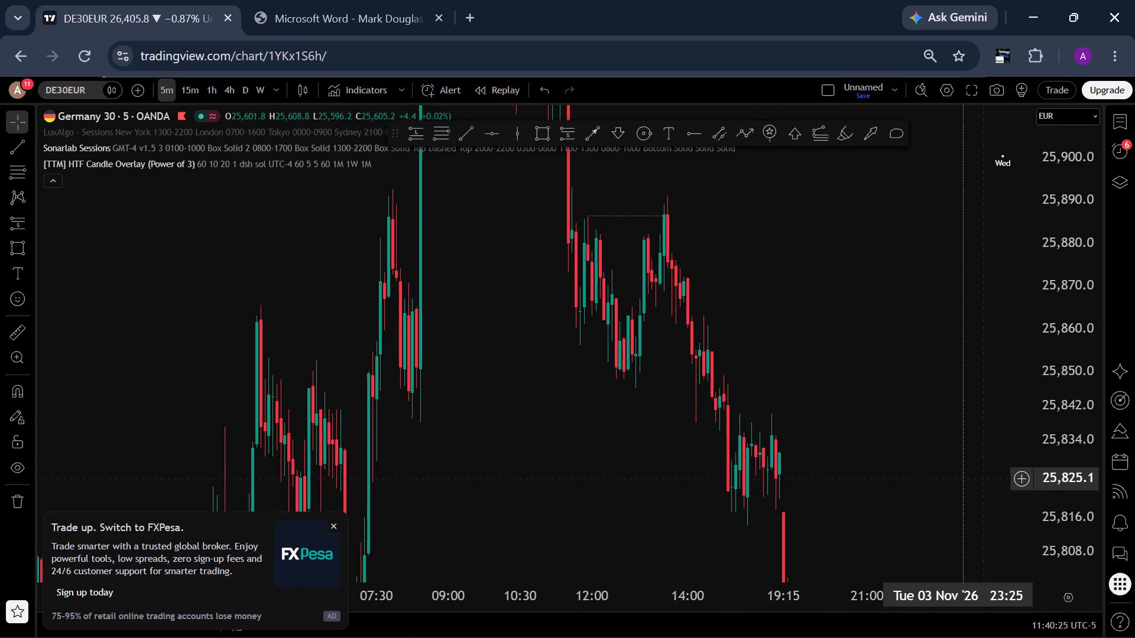
pyautogui.scroll(13, 1042, 490)
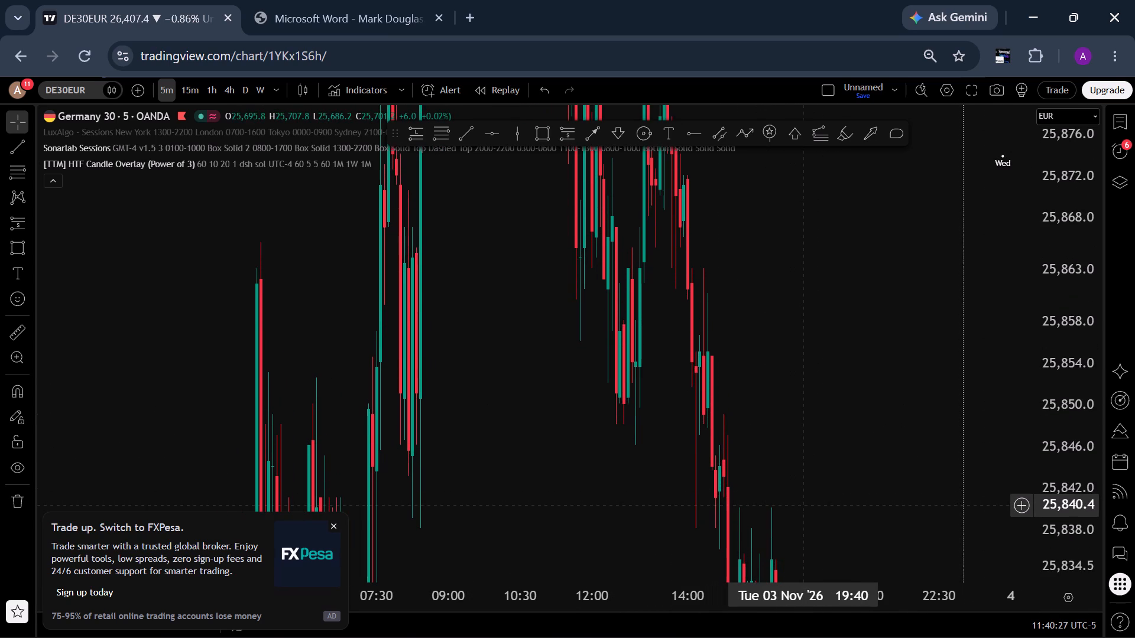
pyautogui.scroll(-7, 1039, 472)
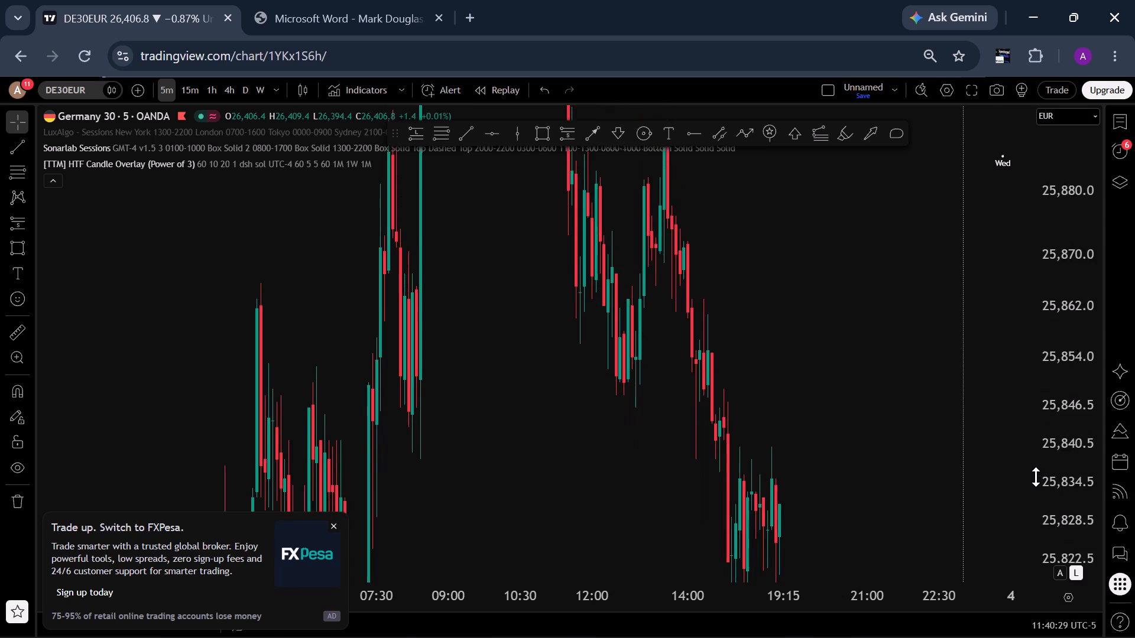
pyautogui.scroll(-4, 1036, 477)
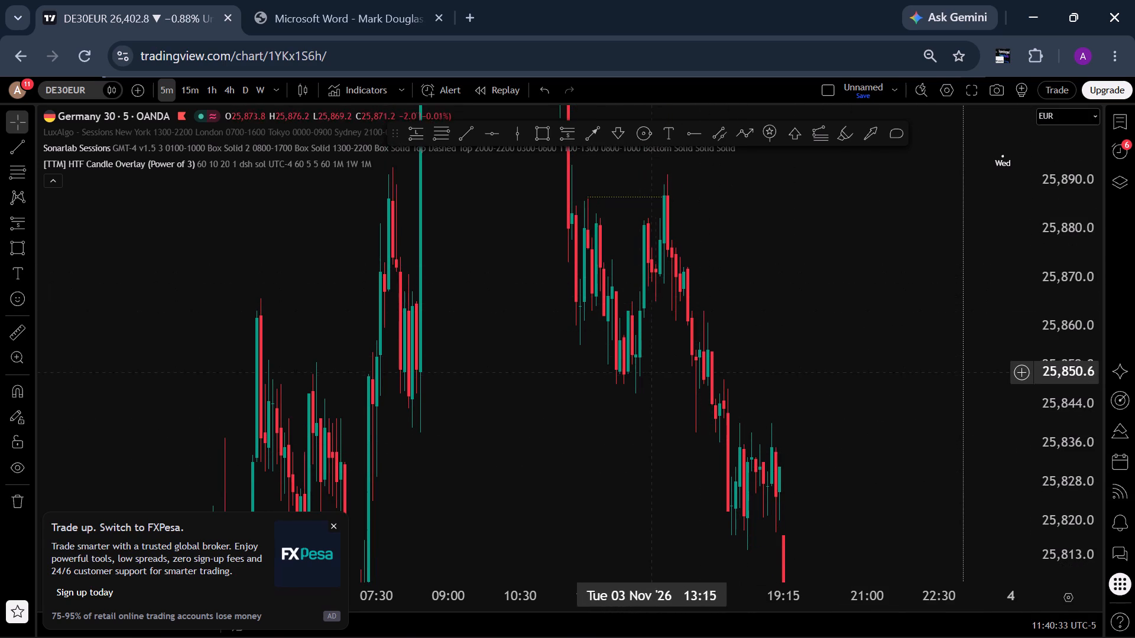
pyautogui.moveTo(514, 324); pyautogui.dragTo(556, 450)
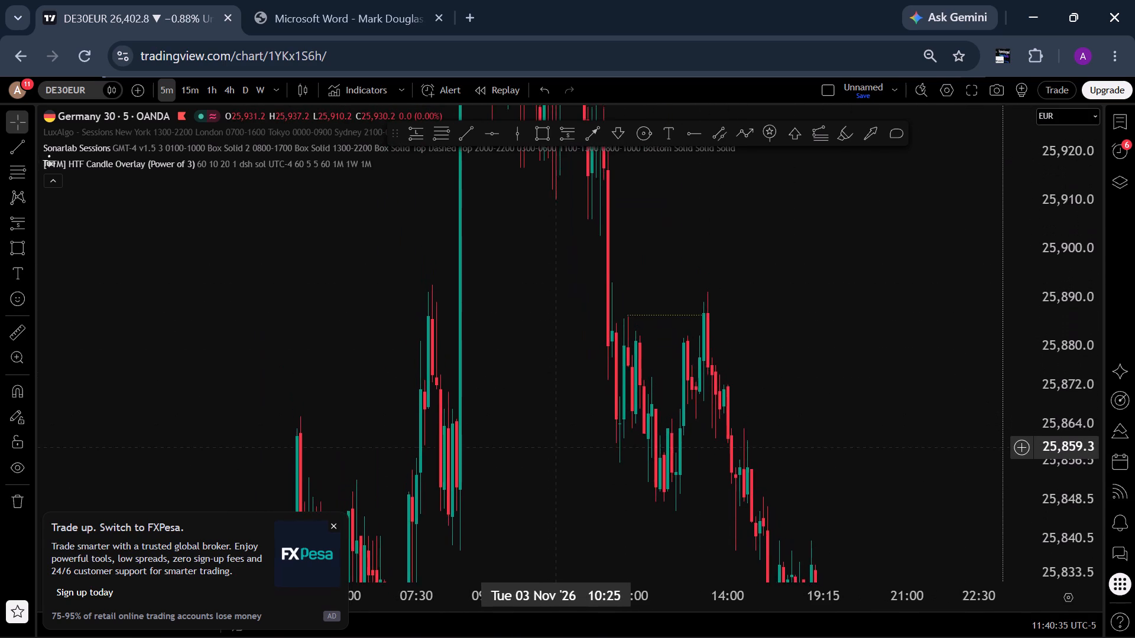
pyautogui.moveTo(556, 450); pyautogui.dragTo(557, 449)
pyautogui.scroll(-7, 1056, 327)
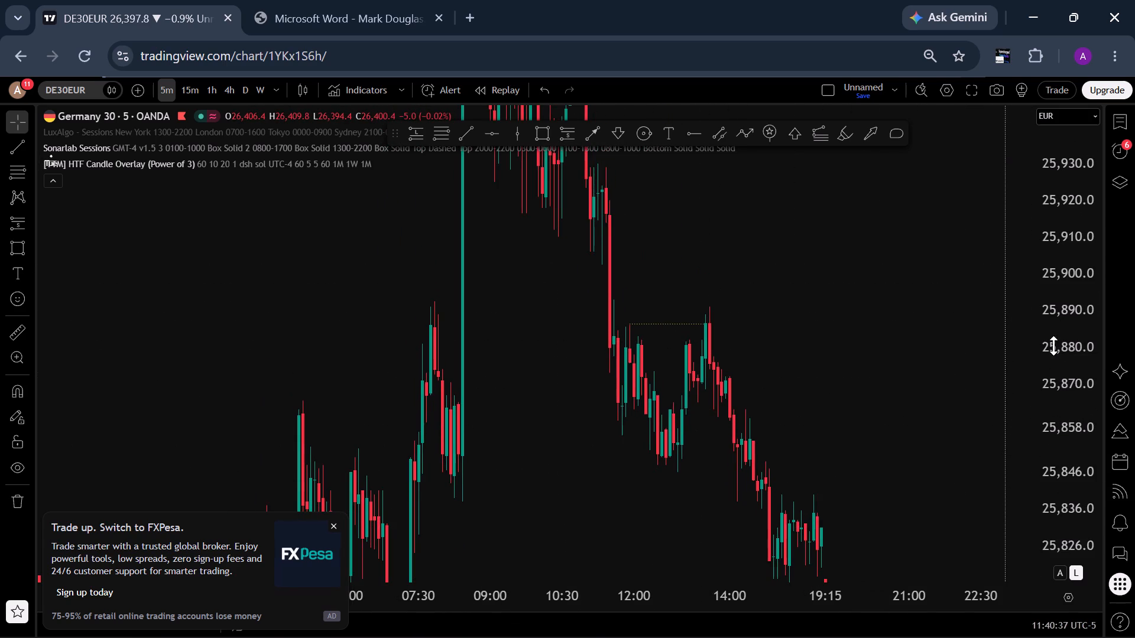
pyautogui.scroll(-7, 1050, 361)
pyautogui.moveTo(605, 521); pyautogui.dragTo(719, 236)
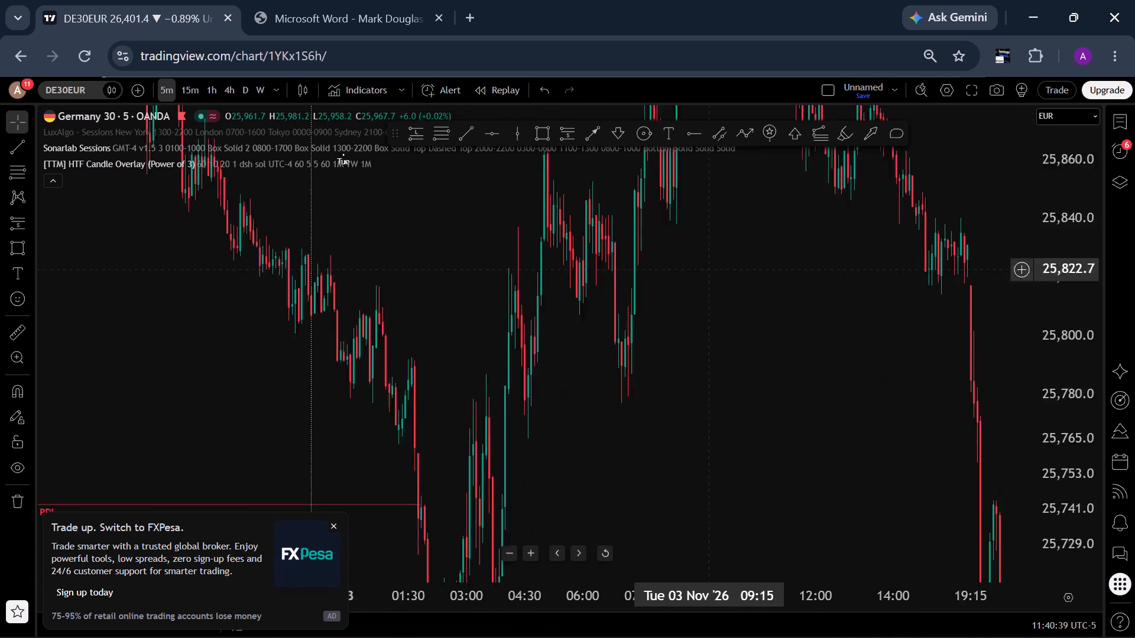
pyautogui.moveTo(719, 236); pyautogui.dragTo(721, 227)
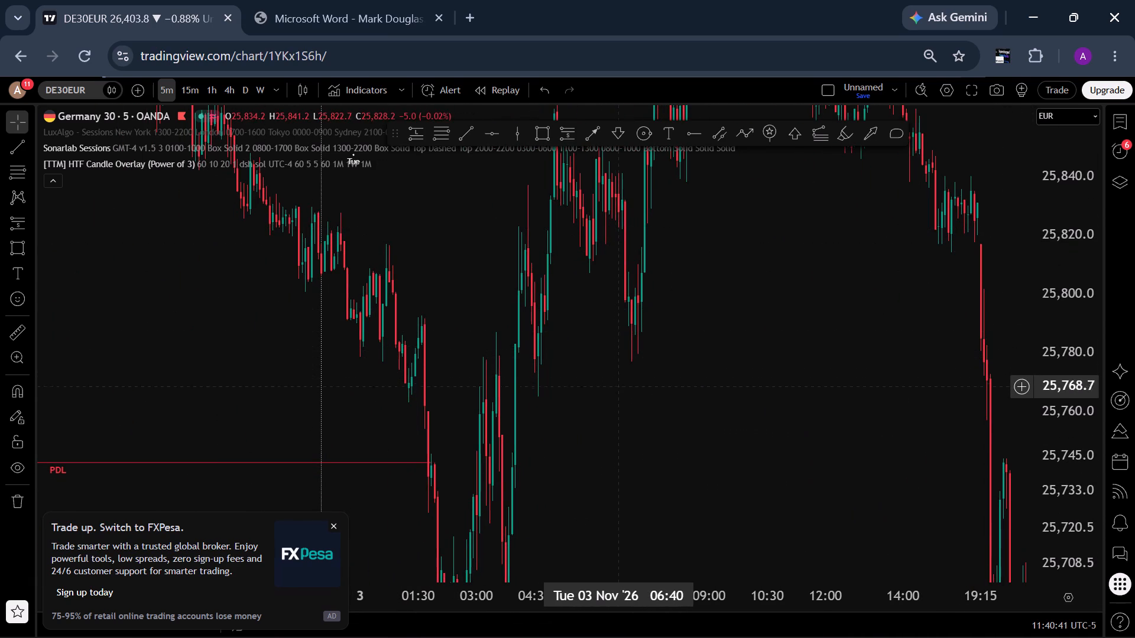
pyautogui.click(610, 403)
pyautogui.moveTo(565, 448); pyautogui.dragTo(754, 243)
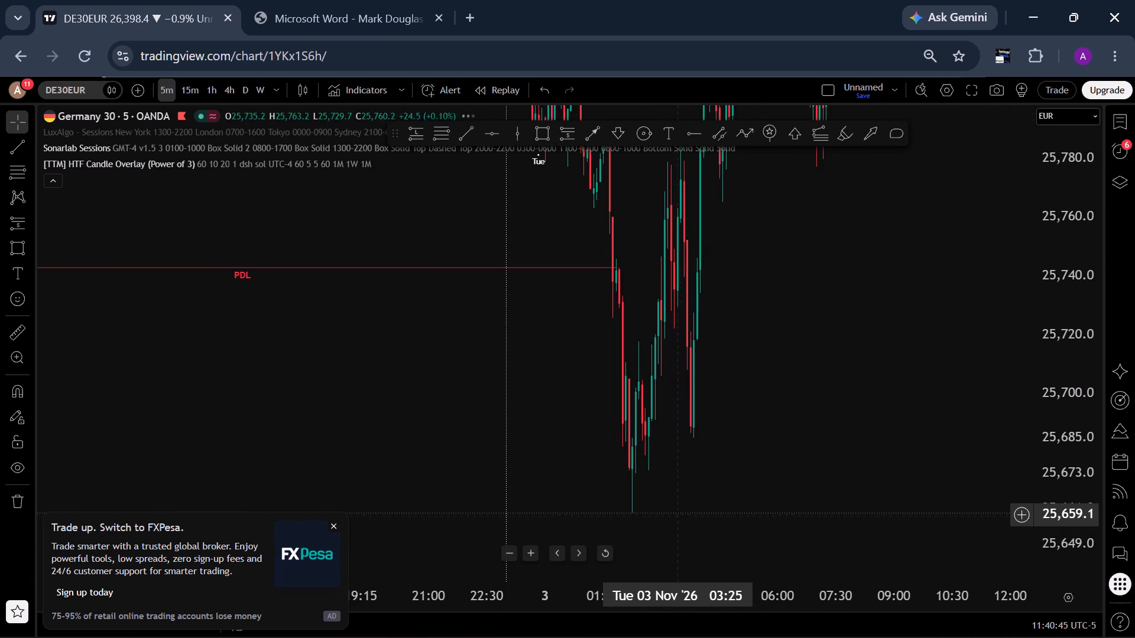
pyautogui.scroll(4, 672, 600)
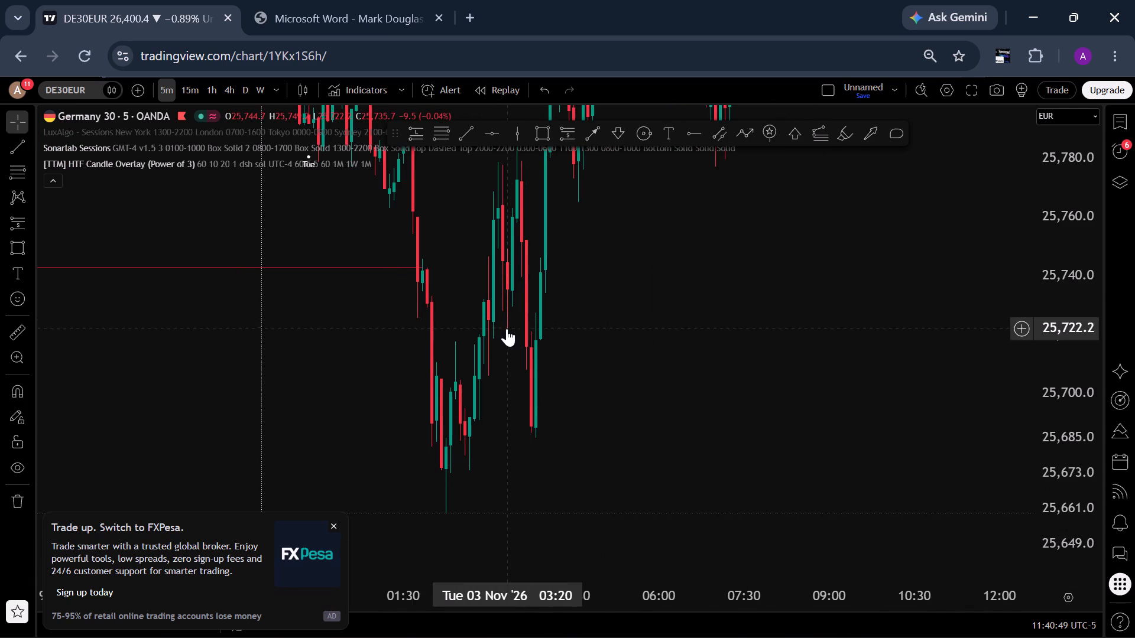
pyautogui.moveTo(665, 372); pyautogui.dragTo(695, 428)
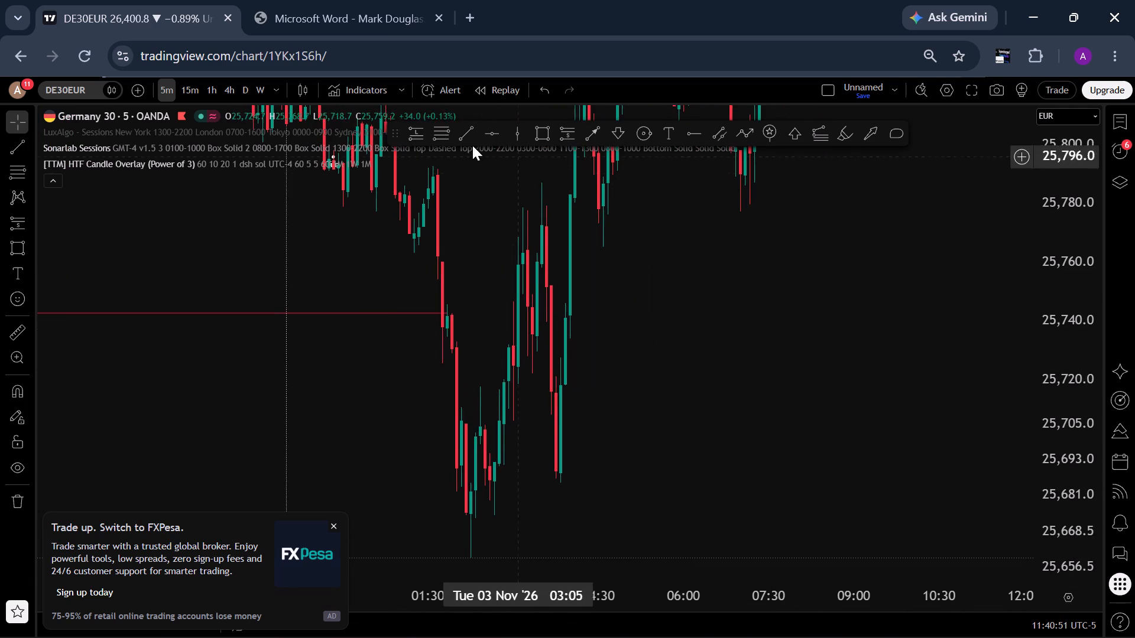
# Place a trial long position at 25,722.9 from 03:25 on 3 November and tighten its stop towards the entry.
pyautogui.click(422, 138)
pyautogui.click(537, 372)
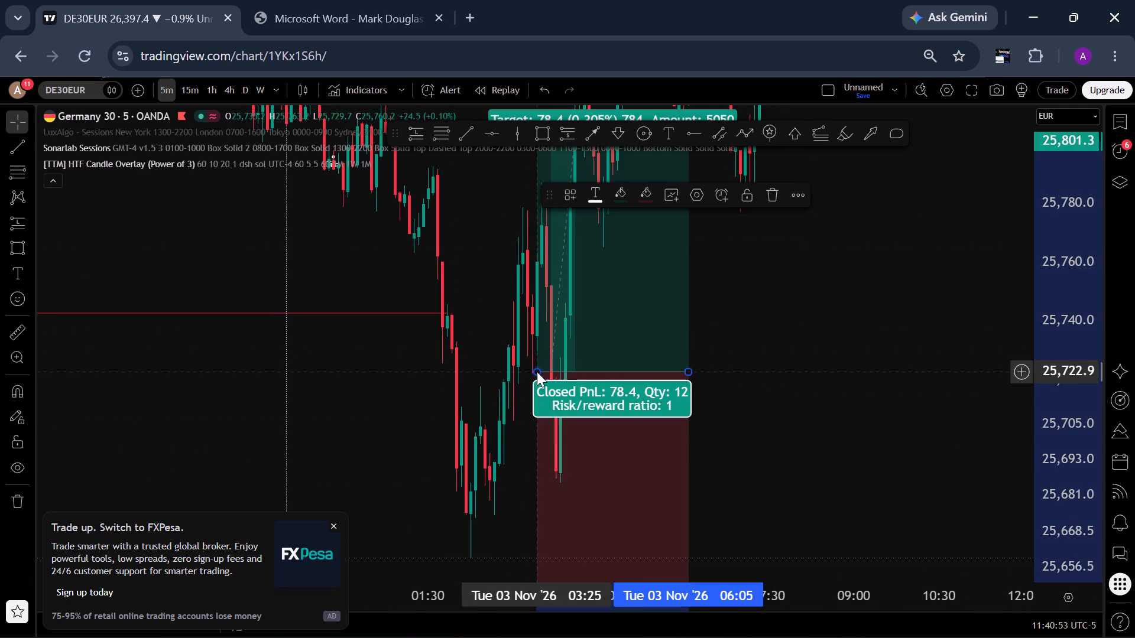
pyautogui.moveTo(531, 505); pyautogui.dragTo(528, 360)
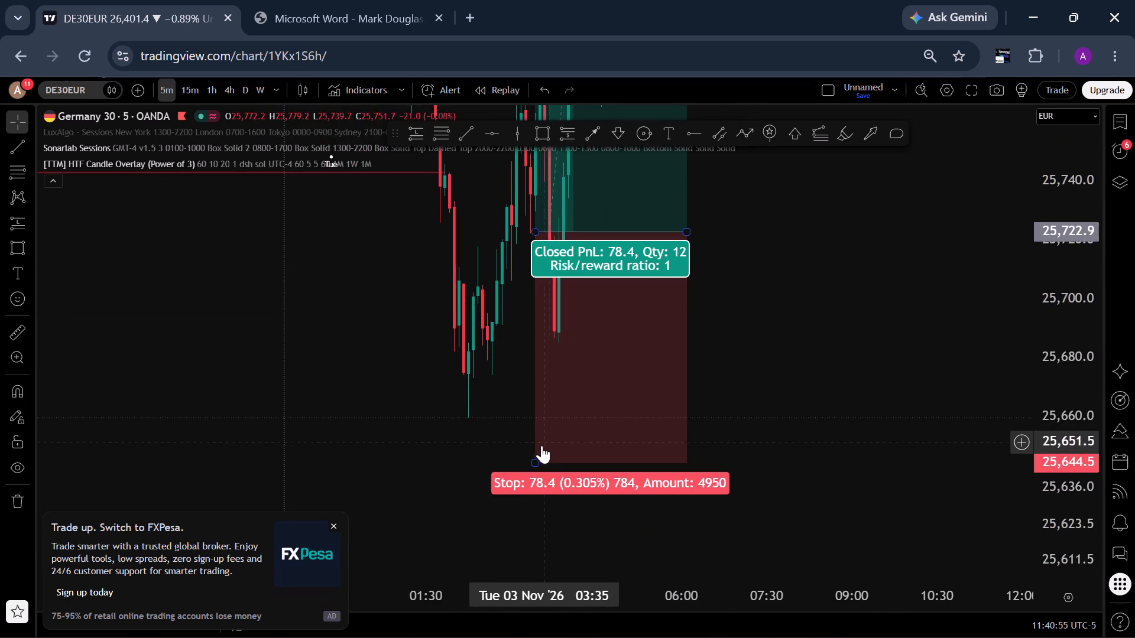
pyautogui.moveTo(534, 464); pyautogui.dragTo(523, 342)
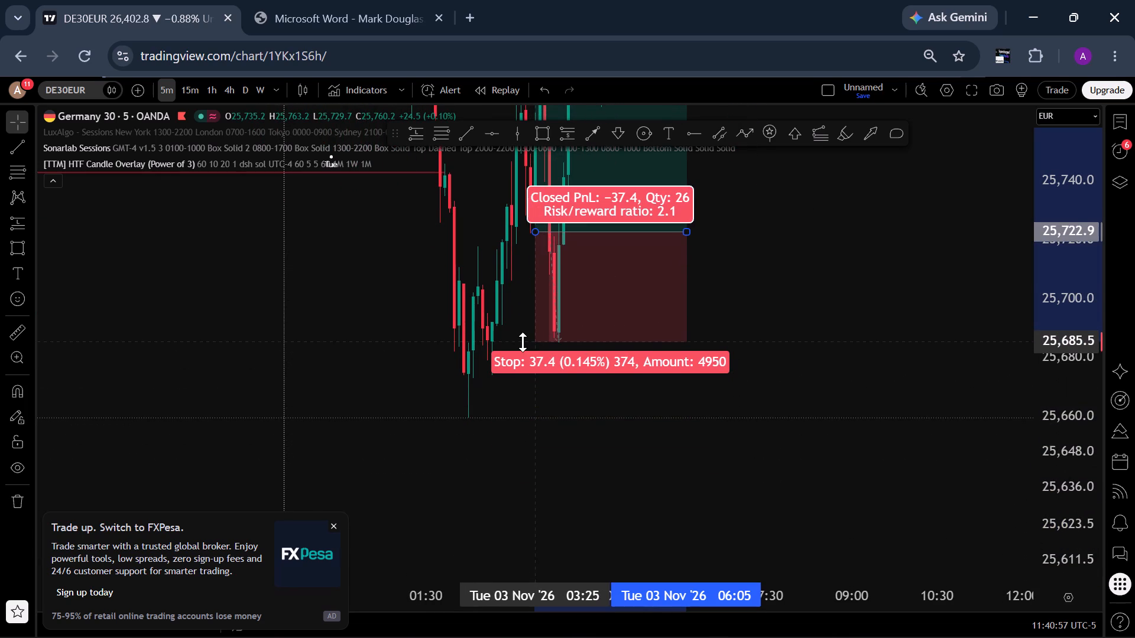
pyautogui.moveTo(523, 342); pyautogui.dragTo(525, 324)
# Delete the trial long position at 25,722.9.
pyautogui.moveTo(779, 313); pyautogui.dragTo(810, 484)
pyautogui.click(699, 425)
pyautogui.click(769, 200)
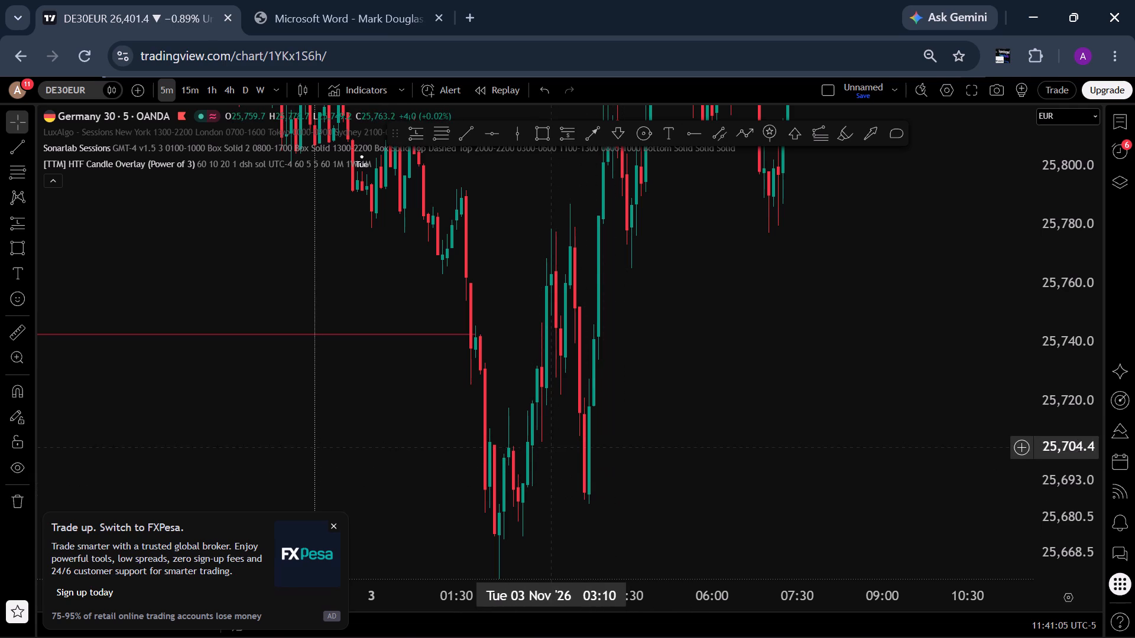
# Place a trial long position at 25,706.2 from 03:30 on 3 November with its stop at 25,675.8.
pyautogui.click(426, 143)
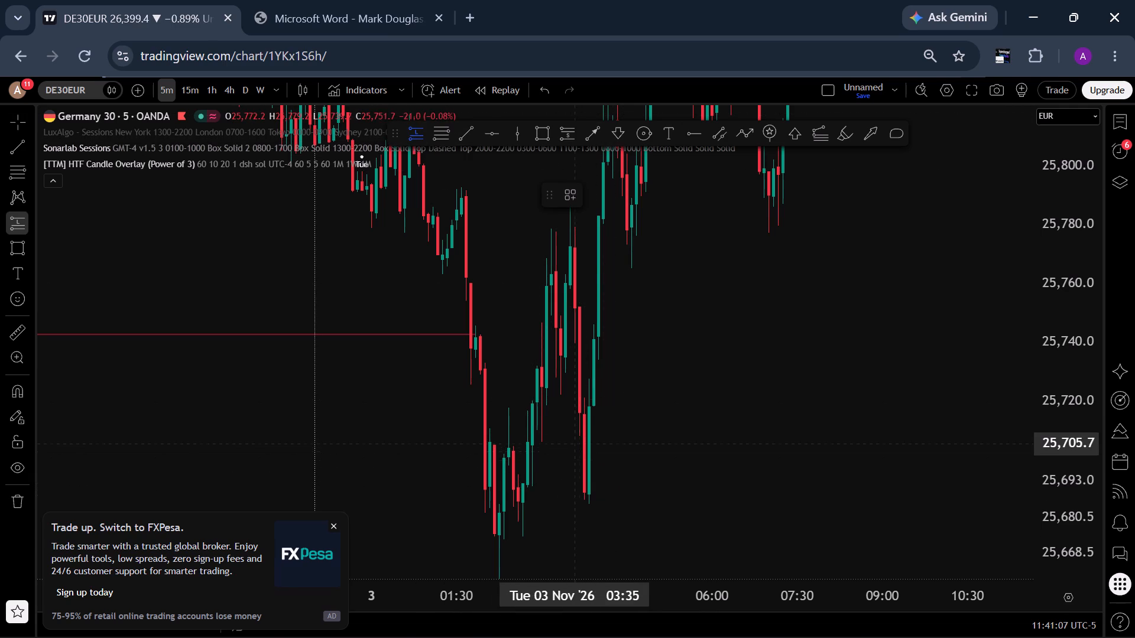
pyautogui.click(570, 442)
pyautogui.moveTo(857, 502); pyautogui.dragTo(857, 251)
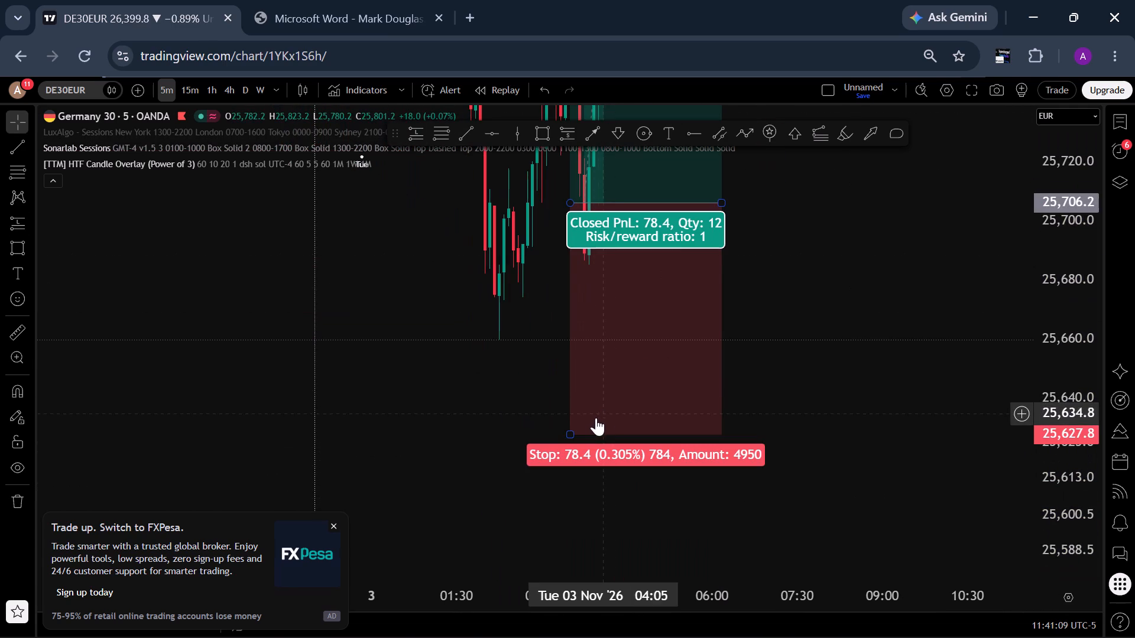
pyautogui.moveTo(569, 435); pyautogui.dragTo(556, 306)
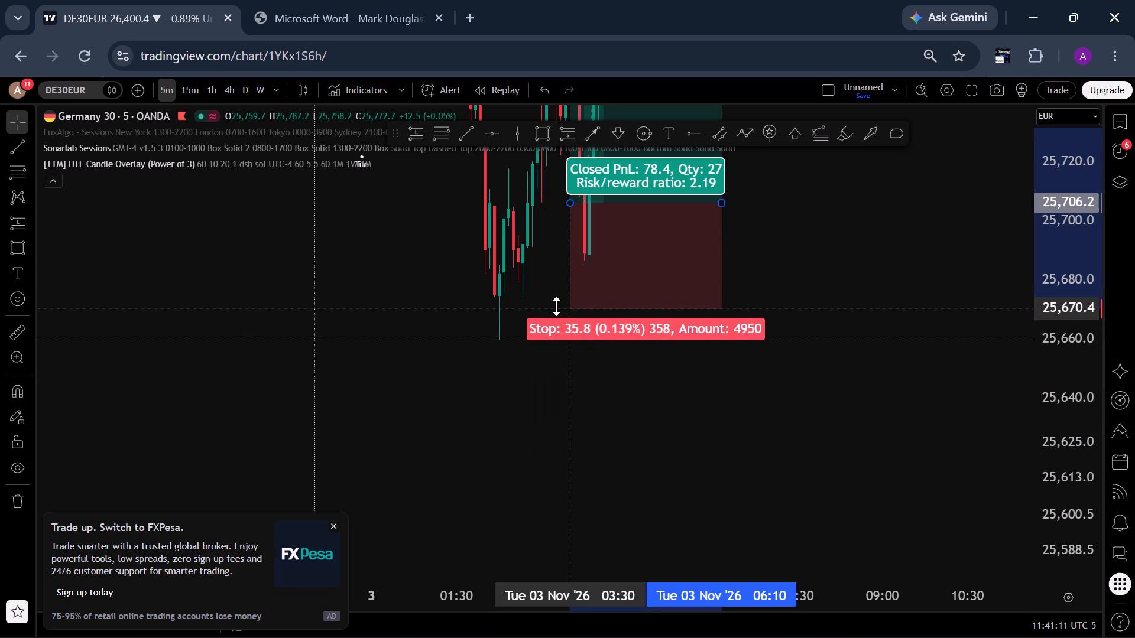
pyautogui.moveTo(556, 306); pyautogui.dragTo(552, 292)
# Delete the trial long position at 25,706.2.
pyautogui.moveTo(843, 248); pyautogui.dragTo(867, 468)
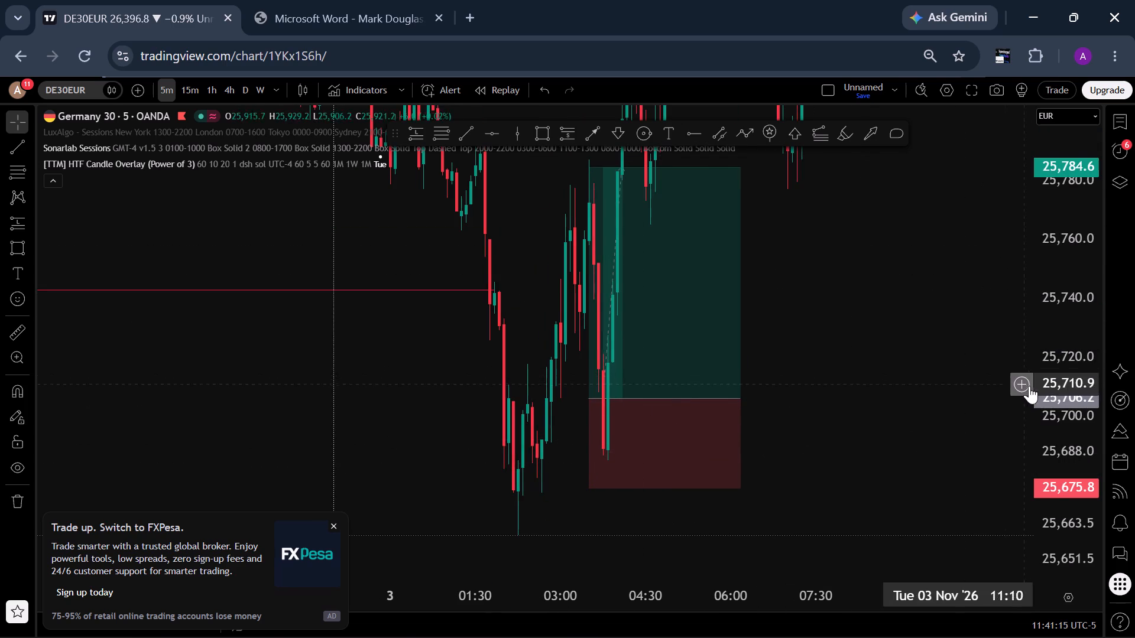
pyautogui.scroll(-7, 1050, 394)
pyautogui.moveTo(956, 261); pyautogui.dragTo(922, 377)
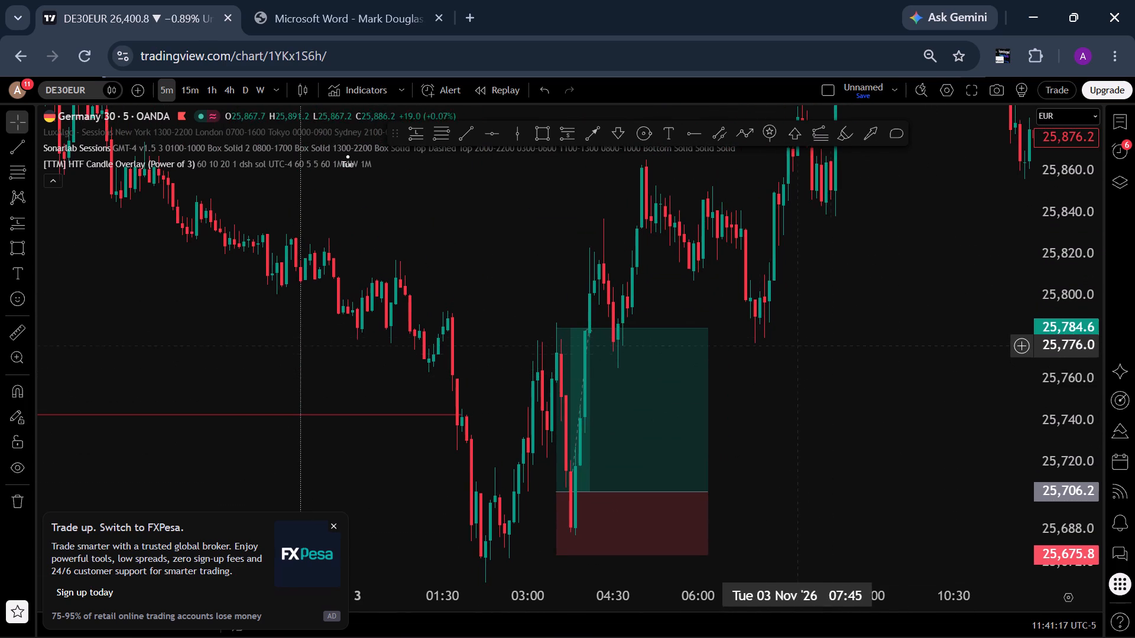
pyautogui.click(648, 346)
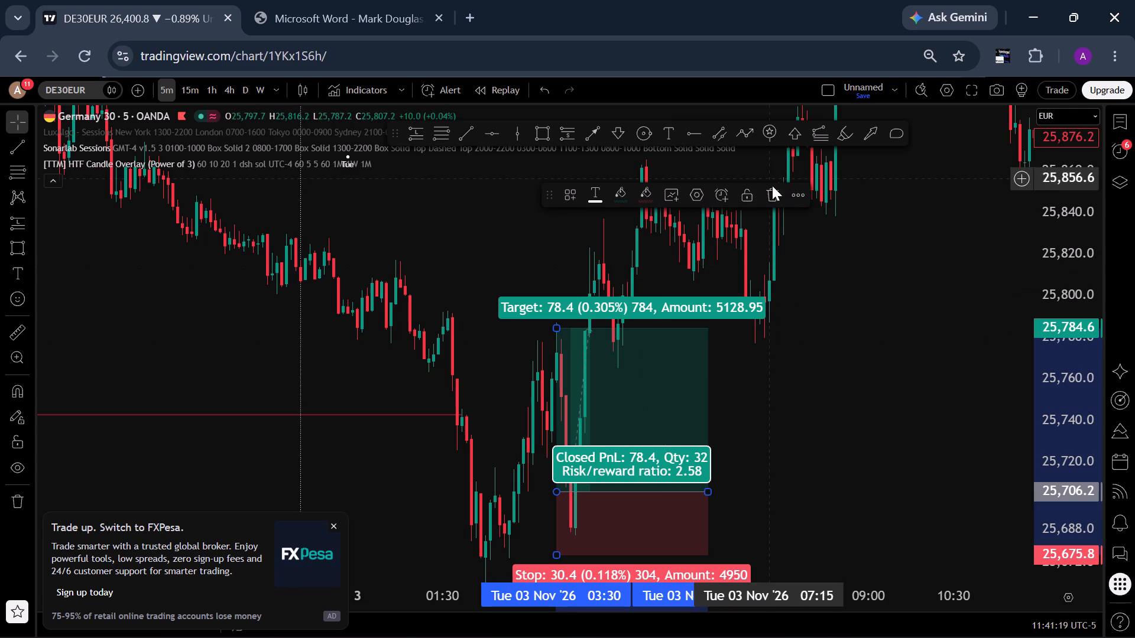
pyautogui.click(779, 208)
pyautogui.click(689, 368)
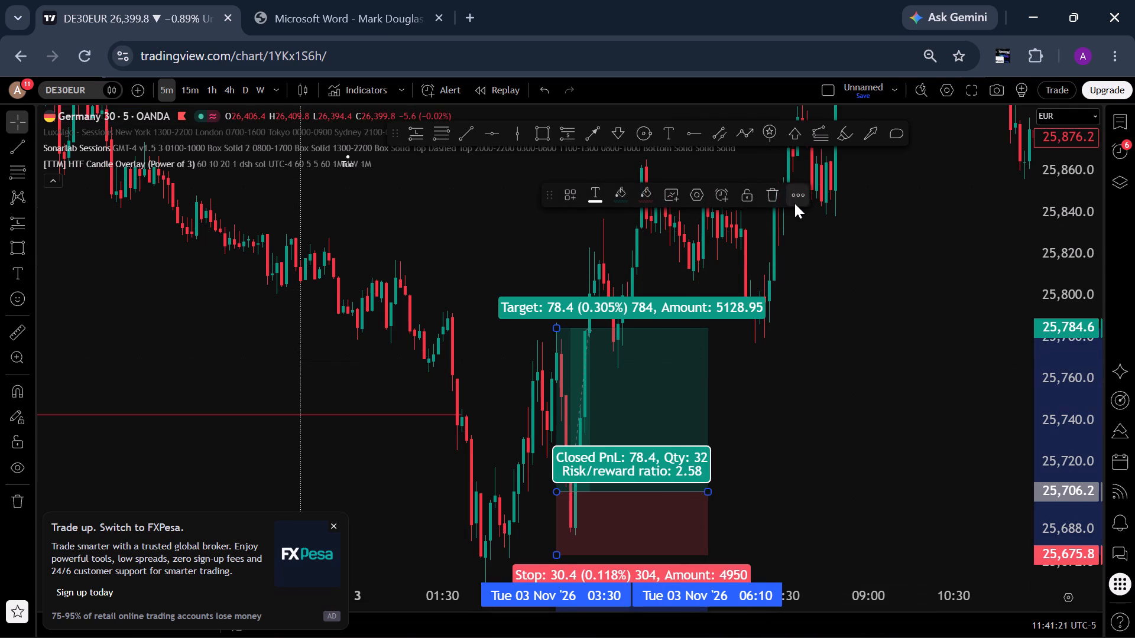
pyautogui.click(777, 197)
# Draw a horizontal yellow dotted trendline at about 25,808 from the 05:55 low to the 06:50 candle on 3 November.
pyautogui.moveTo(837, 321); pyautogui.dragTo(794, 385)
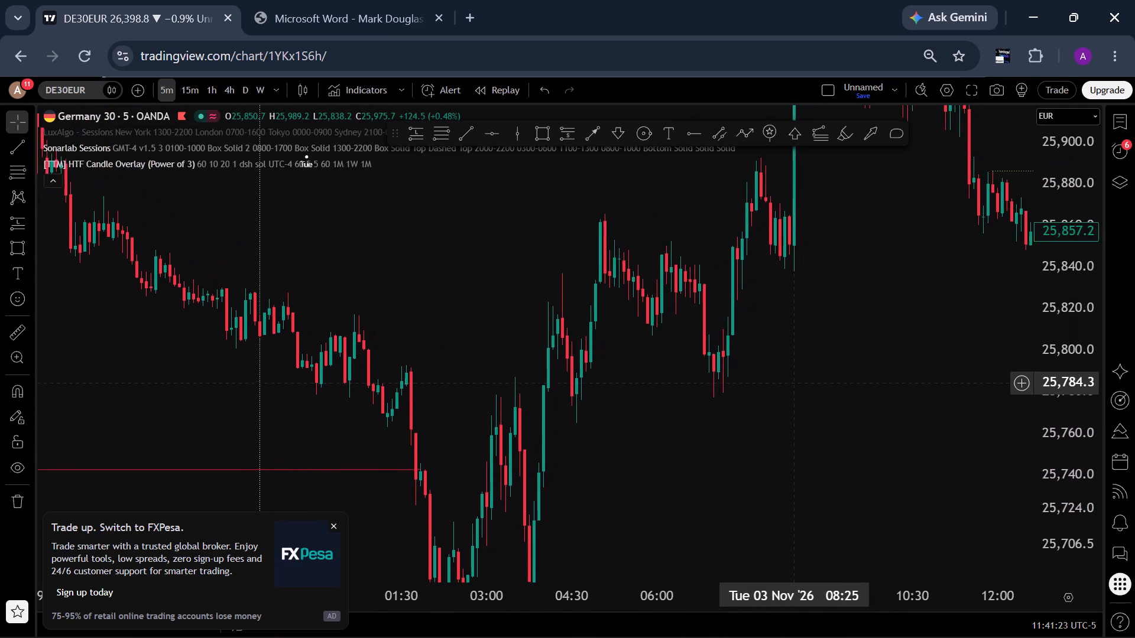
pyautogui.moveTo(794, 385); pyautogui.dragTo(786, 399)
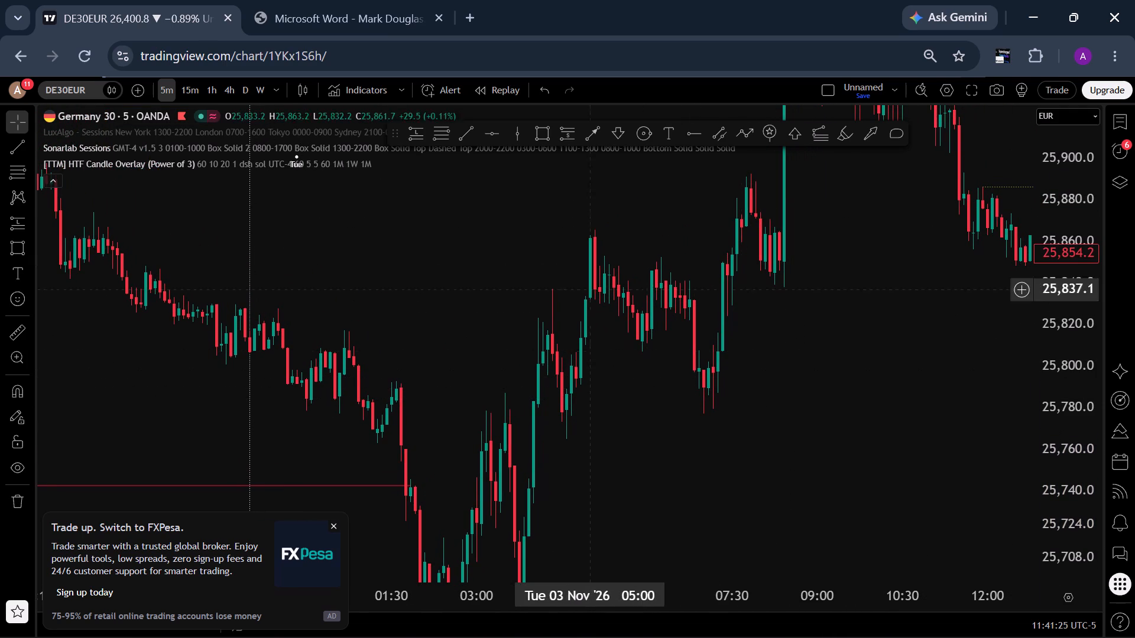
pyautogui.click(465, 140)
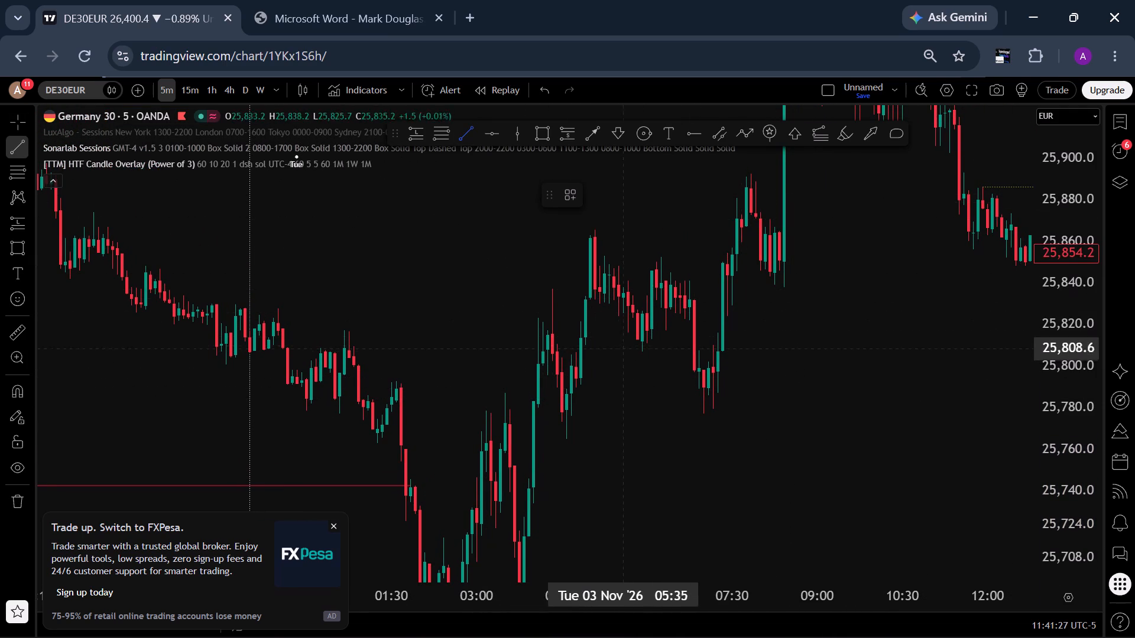
pyautogui.click(642, 350)
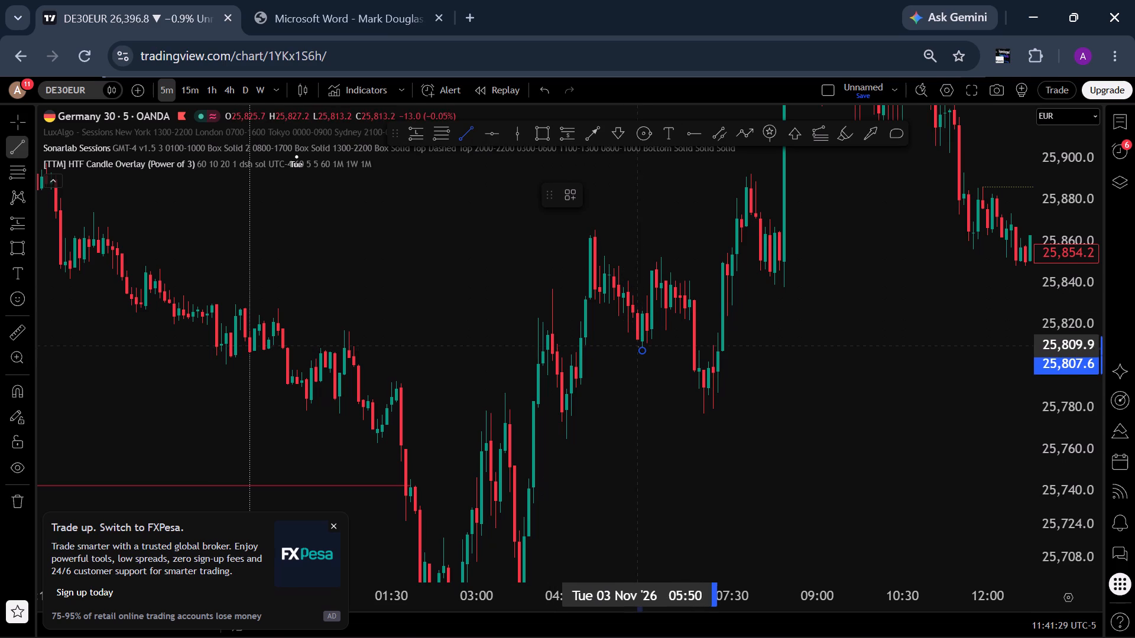
pyautogui.keyDown('shift'); pyautogui.click(693, 346); pyautogui.keyUp('shift')
pyautogui.click(810, 371)
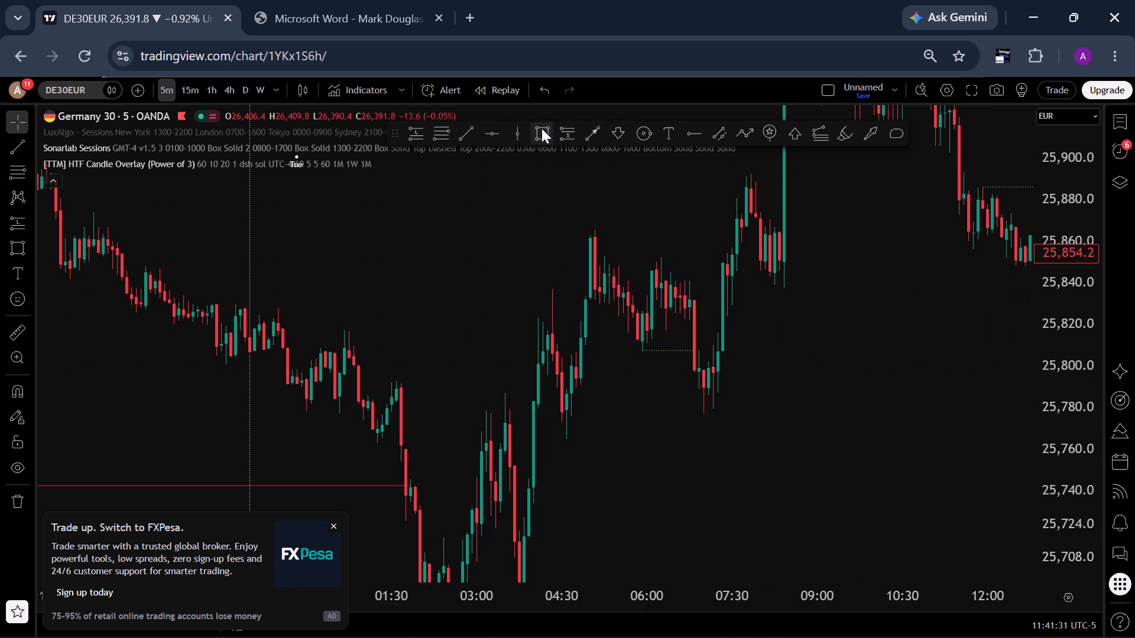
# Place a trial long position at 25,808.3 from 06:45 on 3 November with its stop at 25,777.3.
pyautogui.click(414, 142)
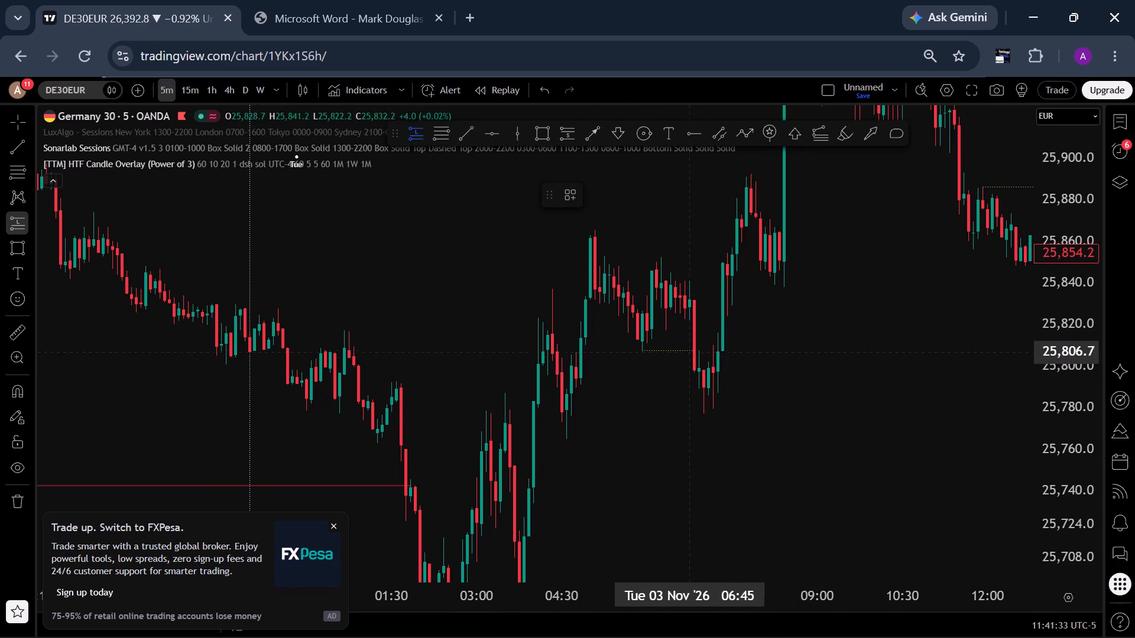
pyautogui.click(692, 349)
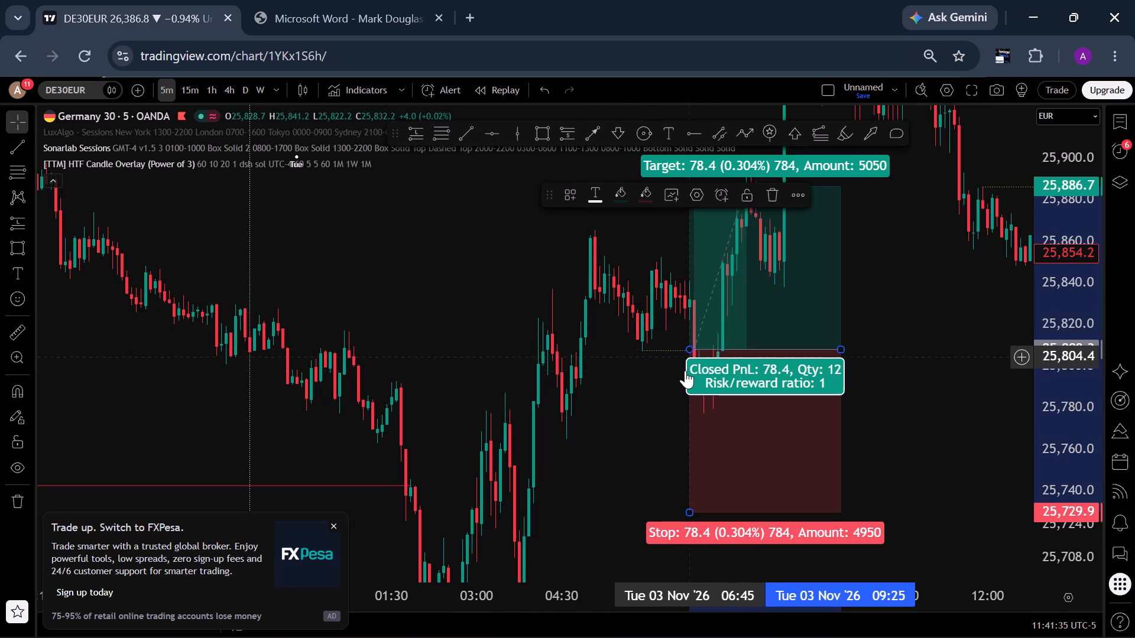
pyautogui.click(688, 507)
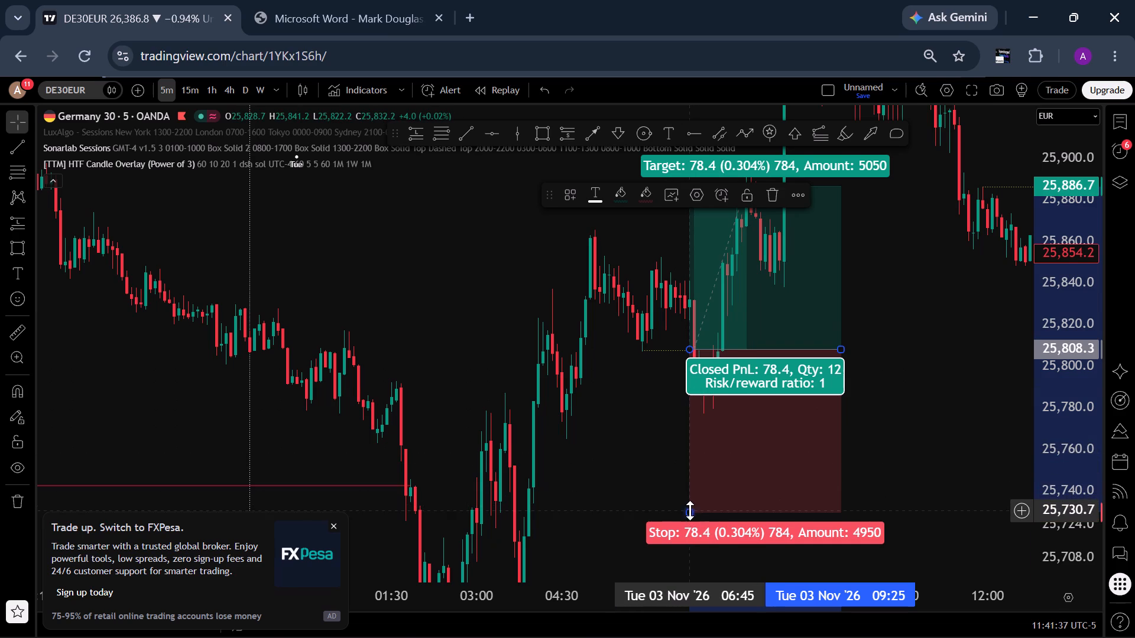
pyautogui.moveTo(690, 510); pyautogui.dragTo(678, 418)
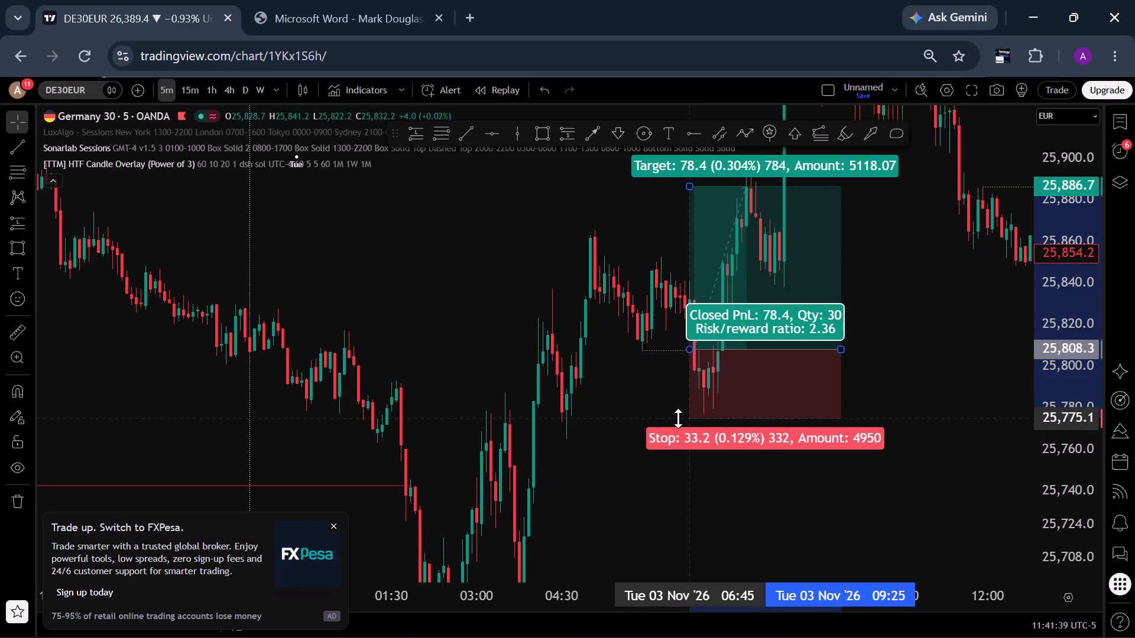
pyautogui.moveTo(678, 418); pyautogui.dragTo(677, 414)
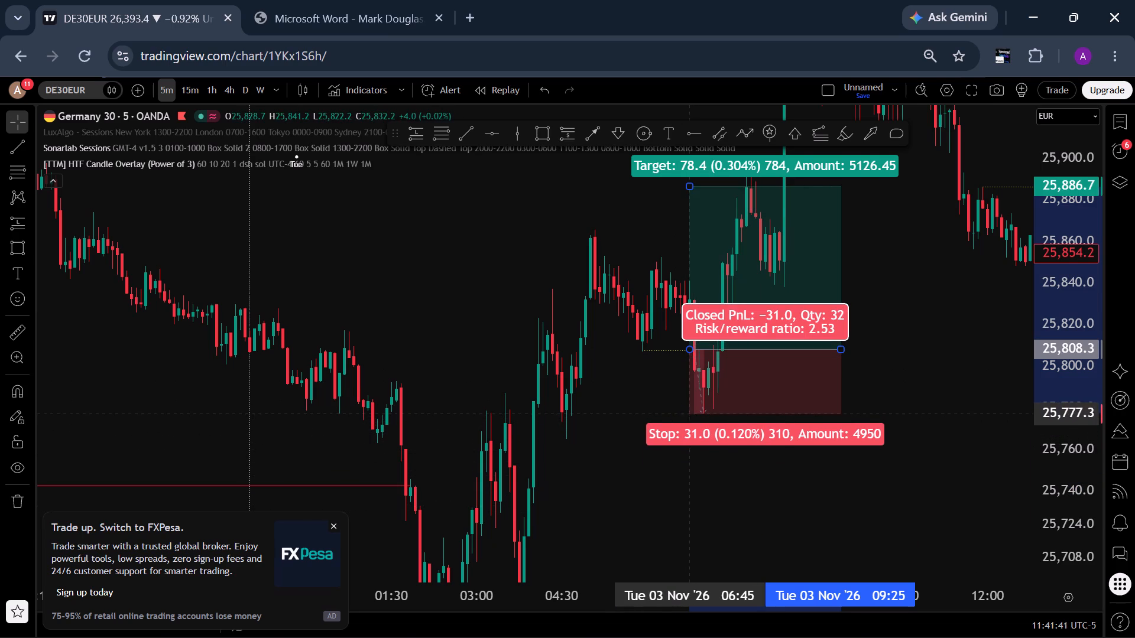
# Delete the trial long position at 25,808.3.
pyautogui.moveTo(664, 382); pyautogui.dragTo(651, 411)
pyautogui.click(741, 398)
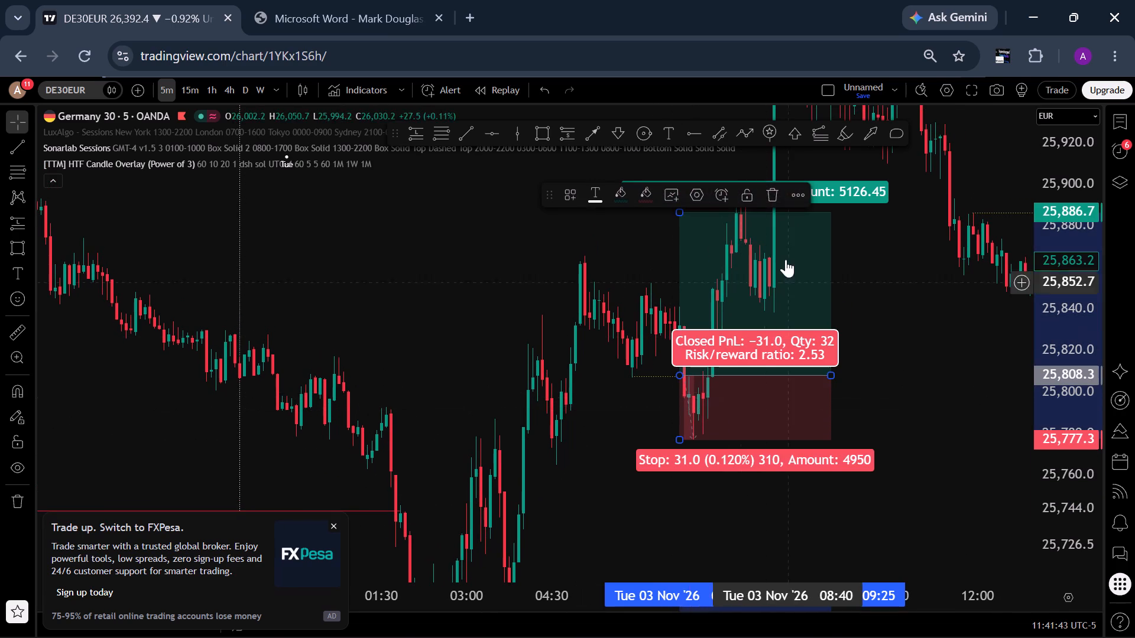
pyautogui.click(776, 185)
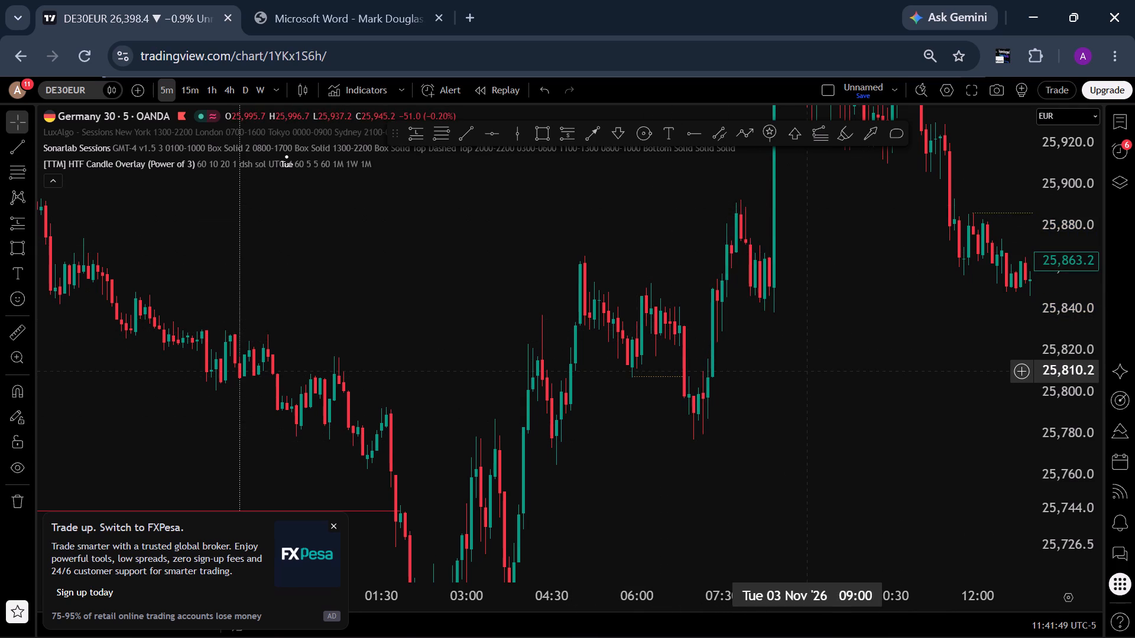
# Examine the price action on 2 November, from the midday peak down through the decline into early 3 November.
pyautogui.moveTo(865, 333); pyautogui.dragTo(838, 433)
pyautogui.moveTo(842, 349); pyautogui.dragTo(800, 512)
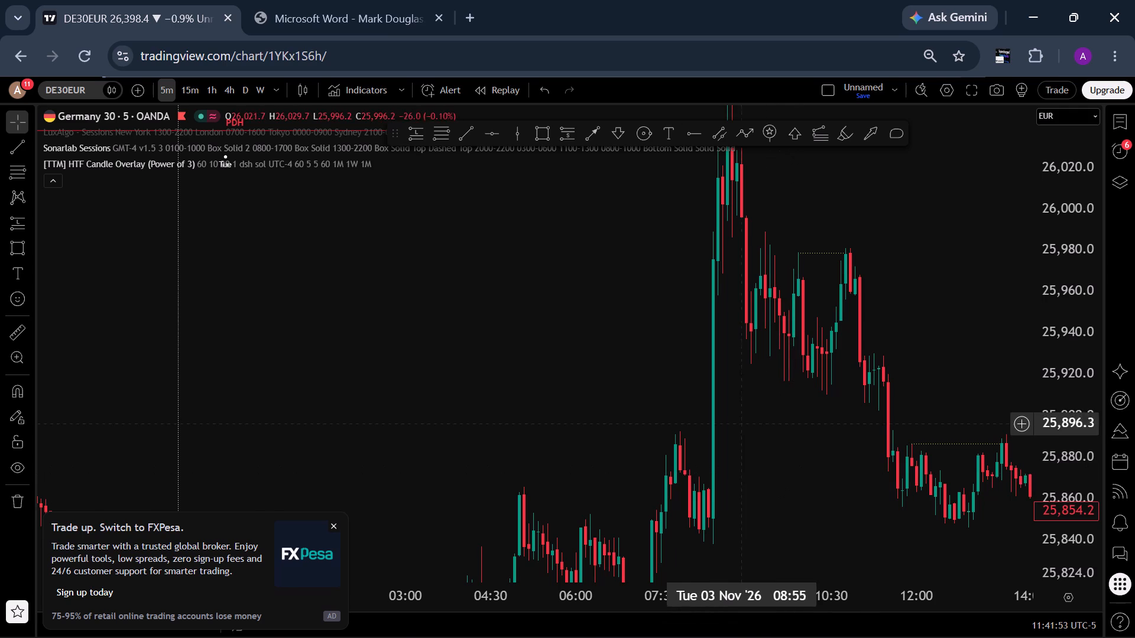
pyautogui.moveTo(523, 462); pyautogui.dragTo(870, 230)
pyautogui.moveTo(285, 376); pyautogui.dragTo(831, 588)
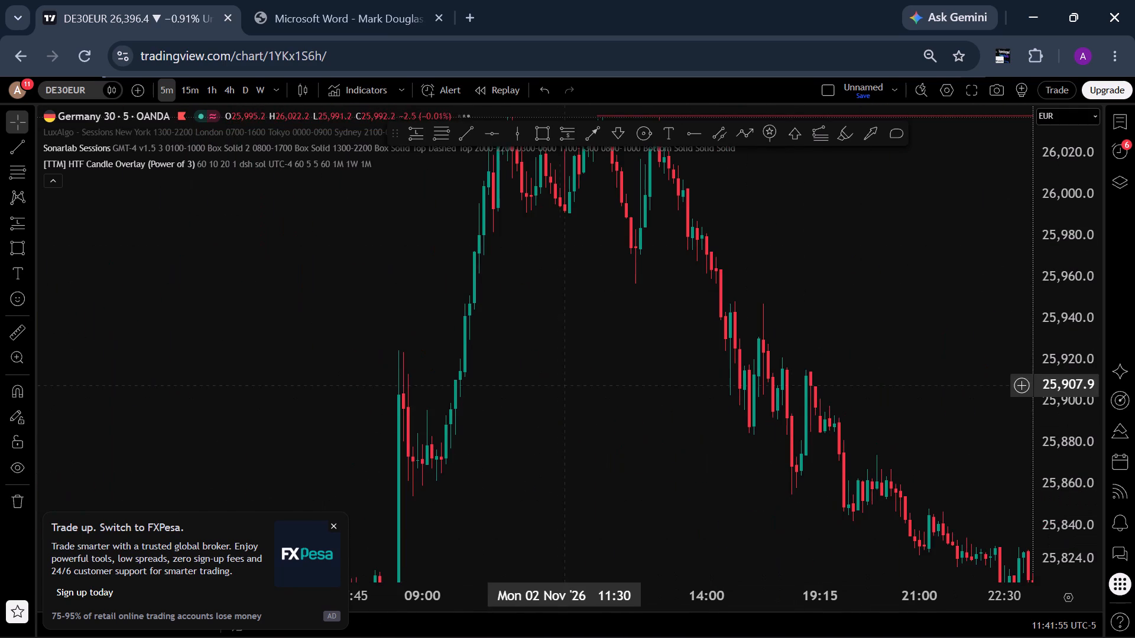
pyautogui.moveTo(549, 360); pyautogui.dragTo(602, 563)
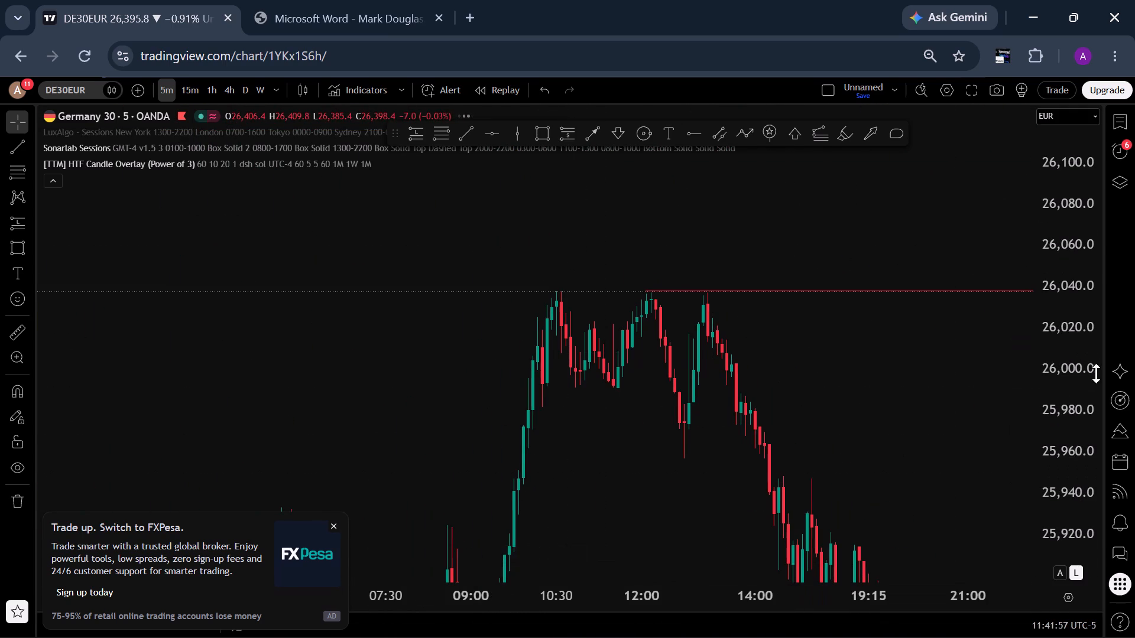
pyautogui.scroll(15, 1045, 419)
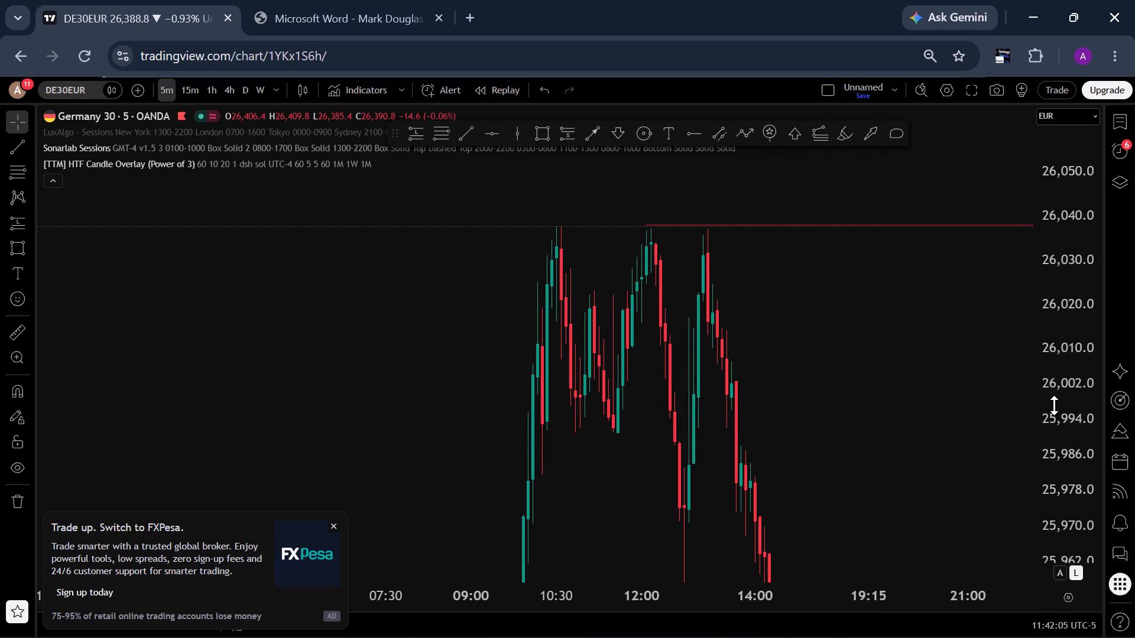
pyautogui.scroll(-6, 1052, 410)
pyautogui.moveTo(946, 421); pyautogui.dragTo(902, 261)
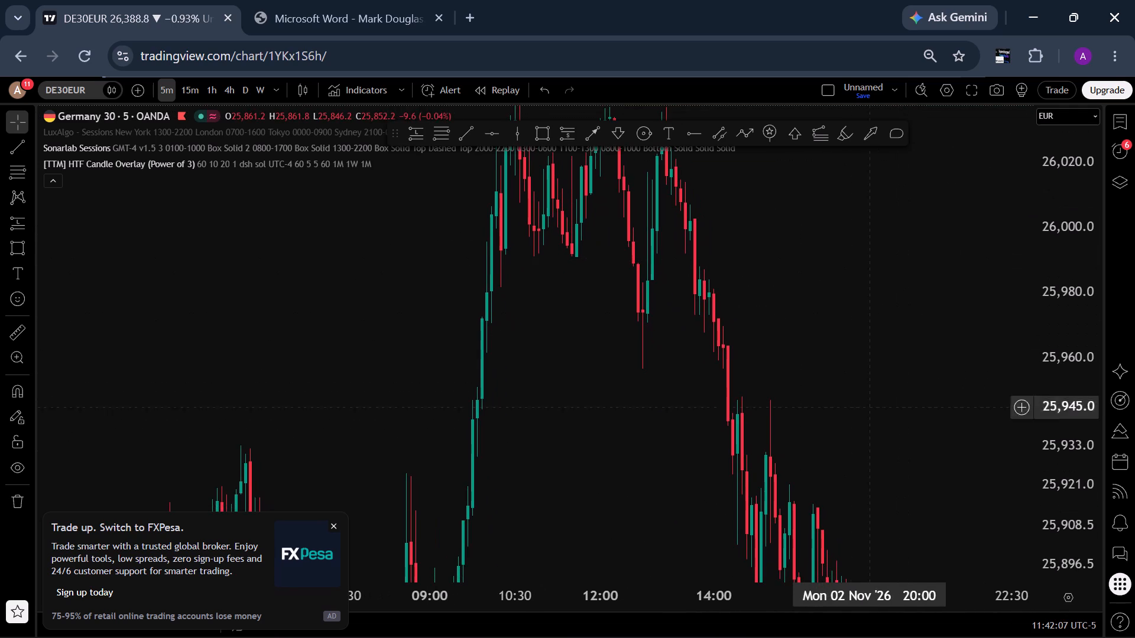
pyautogui.moveTo(885, 424); pyautogui.dragTo(827, 288)
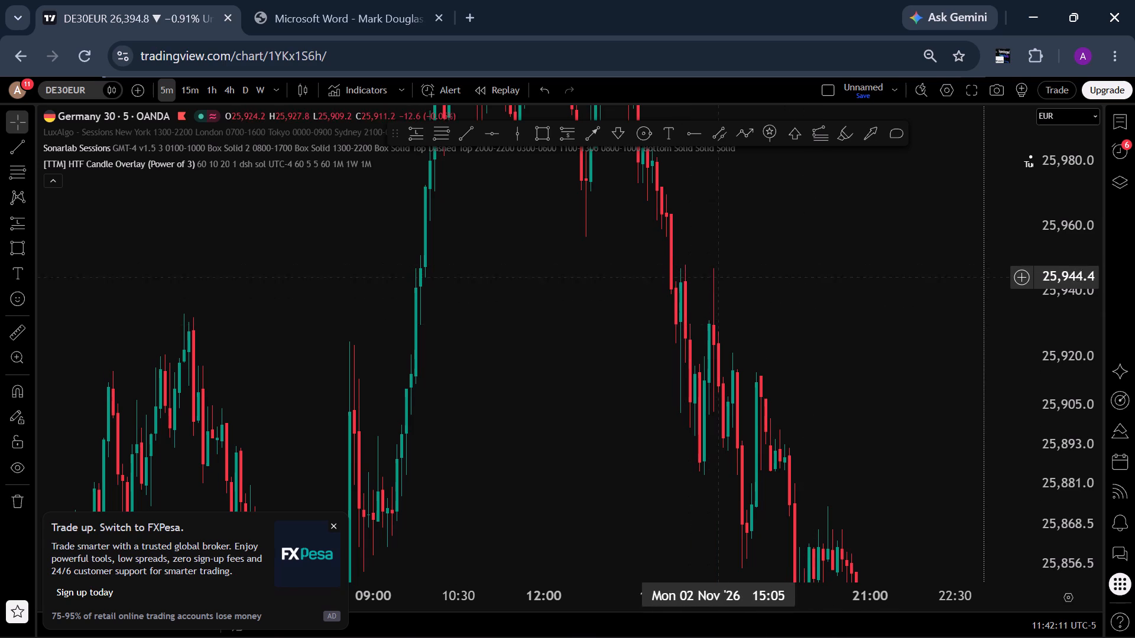
pyautogui.moveTo(835, 431); pyautogui.dragTo(800, 328)
pyautogui.moveTo(820, 413); pyautogui.dragTo(724, 299)
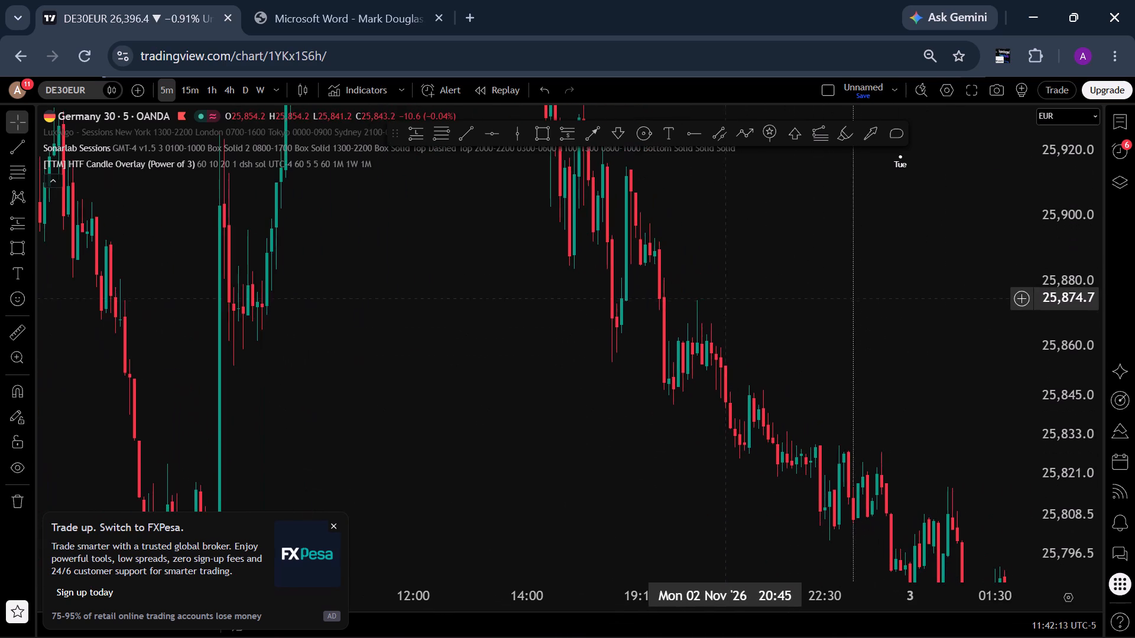
pyautogui.moveTo(800, 395); pyautogui.dragTo(679, 273)
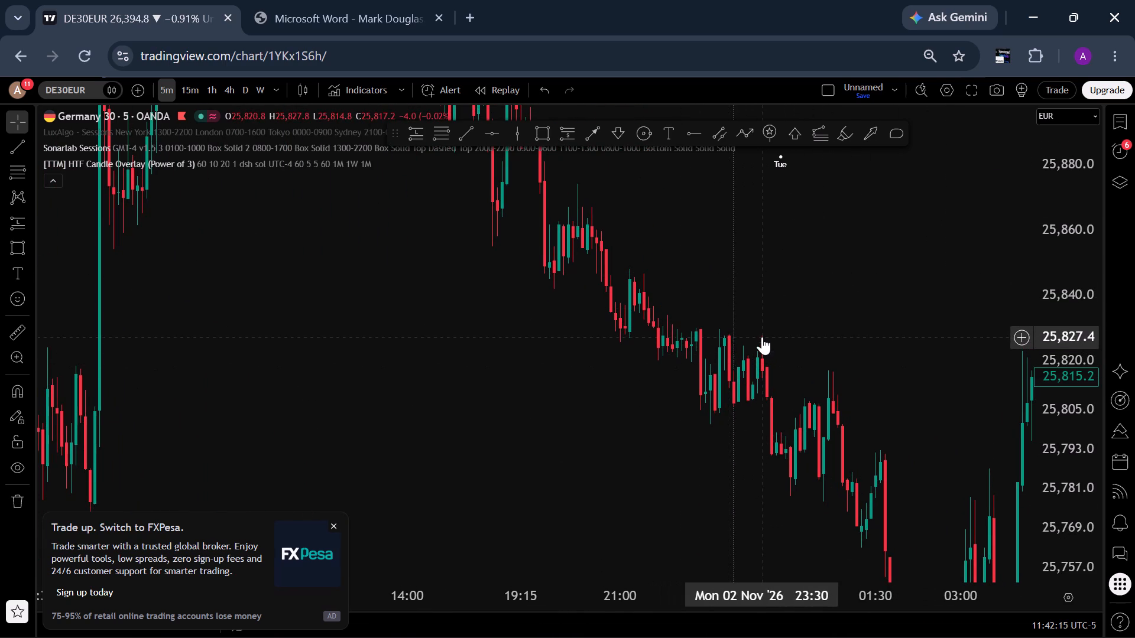
# Examine the earlier swings on 2 November, tracing back from the midday peak through the morning low to the prior evening.
pyautogui.moveTo(667, 251); pyautogui.dragTo(847, 457)
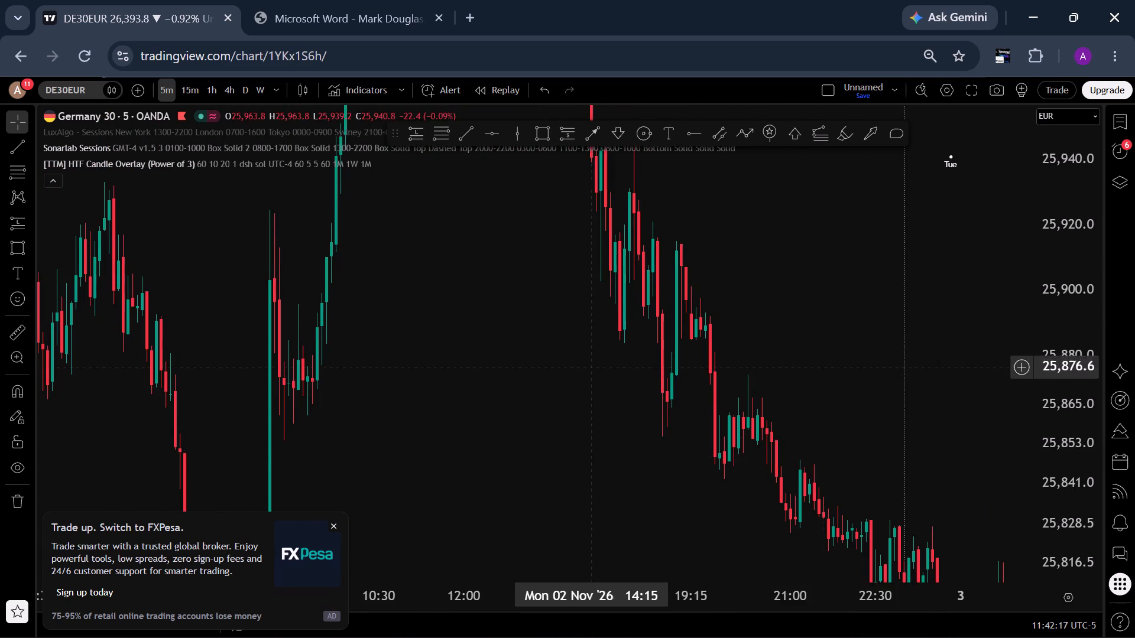
pyautogui.moveTo(524, 354); pyautogui.dragTo(814, 295)
pyautogui.moveTo(754, 415); pyautogui.dragTo(793, 223)
pyautogui.moveTo(770, 236); pyautogui.dragTo(779, 254)
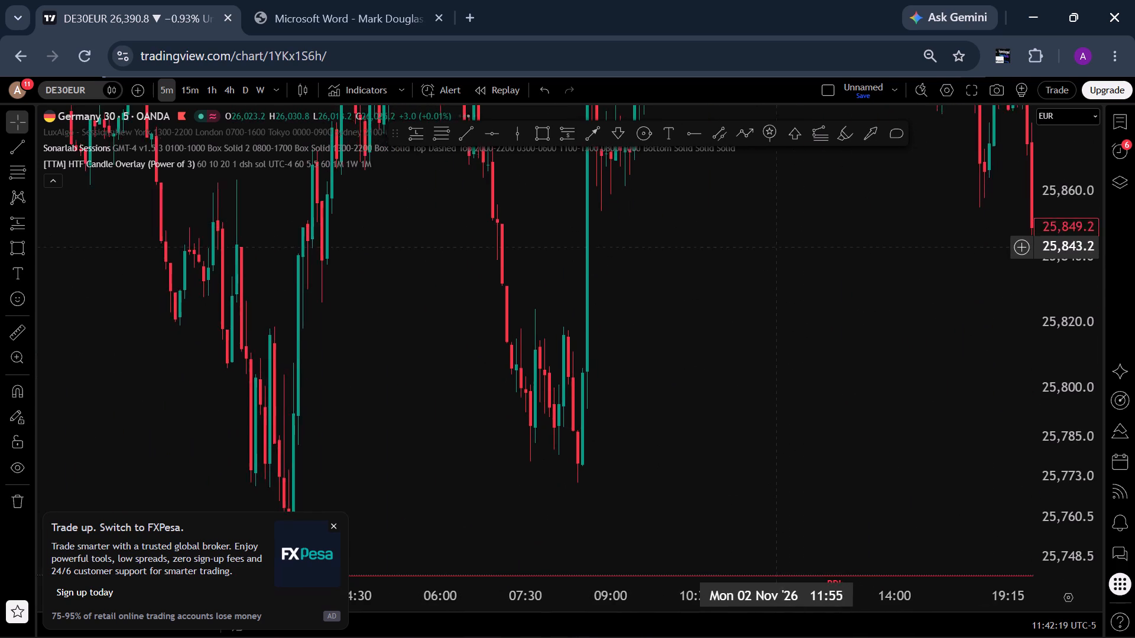
pyautogui.moveTo(779, 254); pyautogui.dragTo(885, 377)
pyautogui.moveTo(837, 318); pyautogui.dragTo(859, 445)
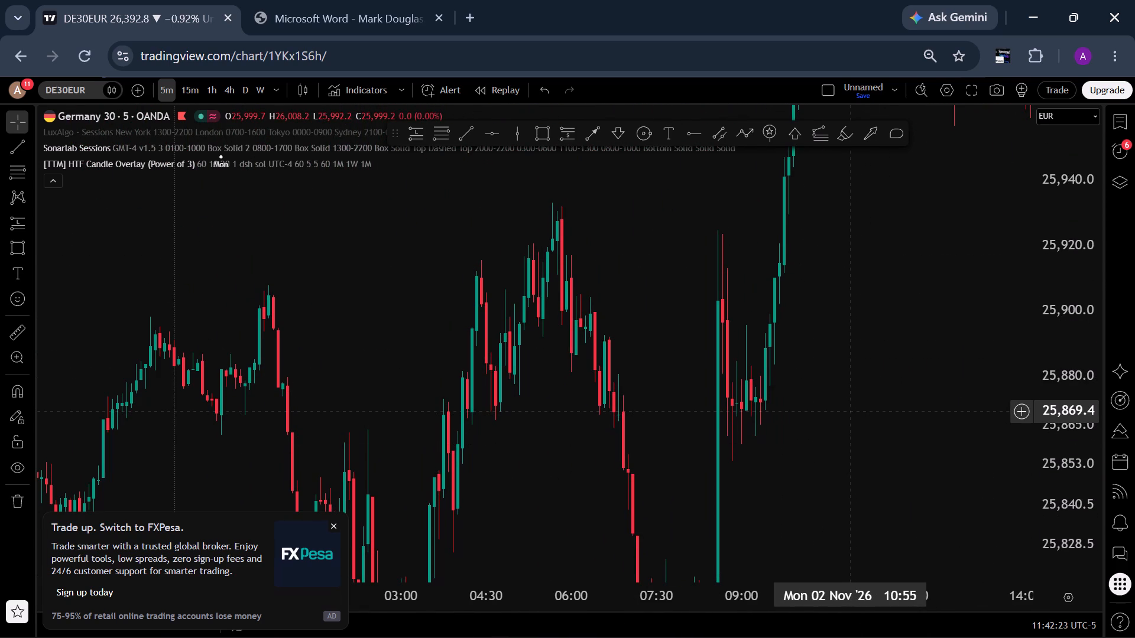
pyautogui.moveTo(842, 371); pyautogui.dragTo(784, 512)
pyautogui.moveTo(818, 328); pyautogui.dragTo(768, 538)
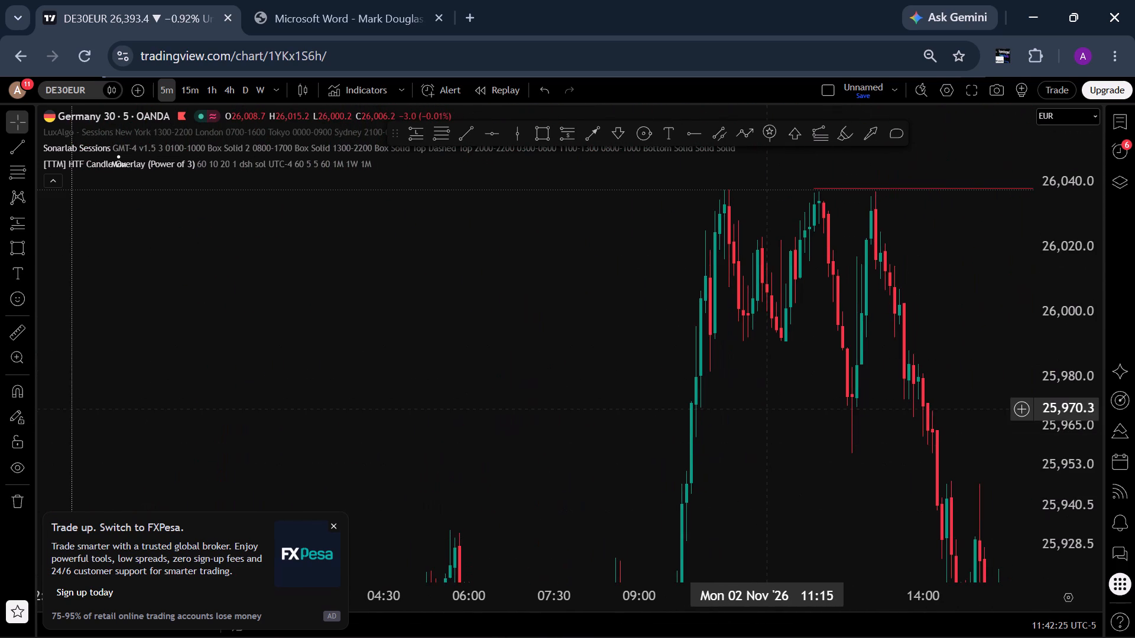
pyautogui.moveTo(767, 410); pyautogui.dragTo(761, 427)
pyautogui.moveTo(759, 480); pyautogui.dragTo(809, 288)
pyautogui.moveTo(754, 497); pyautogui.dragTo(835, 308)
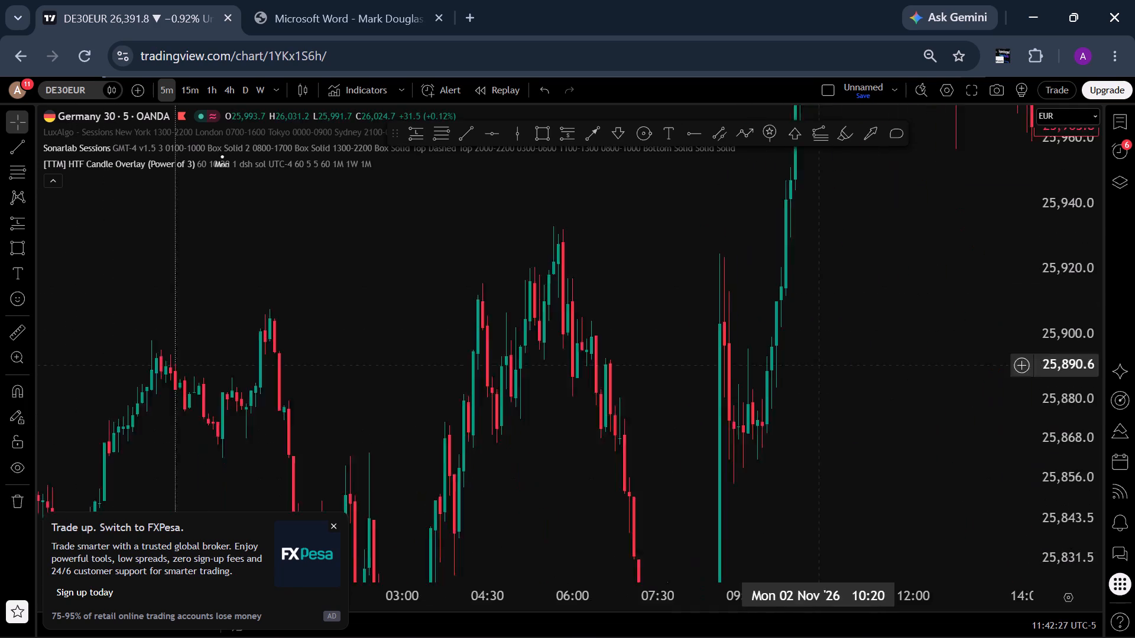
pyautogui.moveTo(835, 308); pyautogui.dragTo(842, 274)
pyautogui.moveTo(629, 490); pyautogui.dragTo(802, 209)
pyautogui.moveTo(348, 392); pyautogui.dragTo(635, 468)
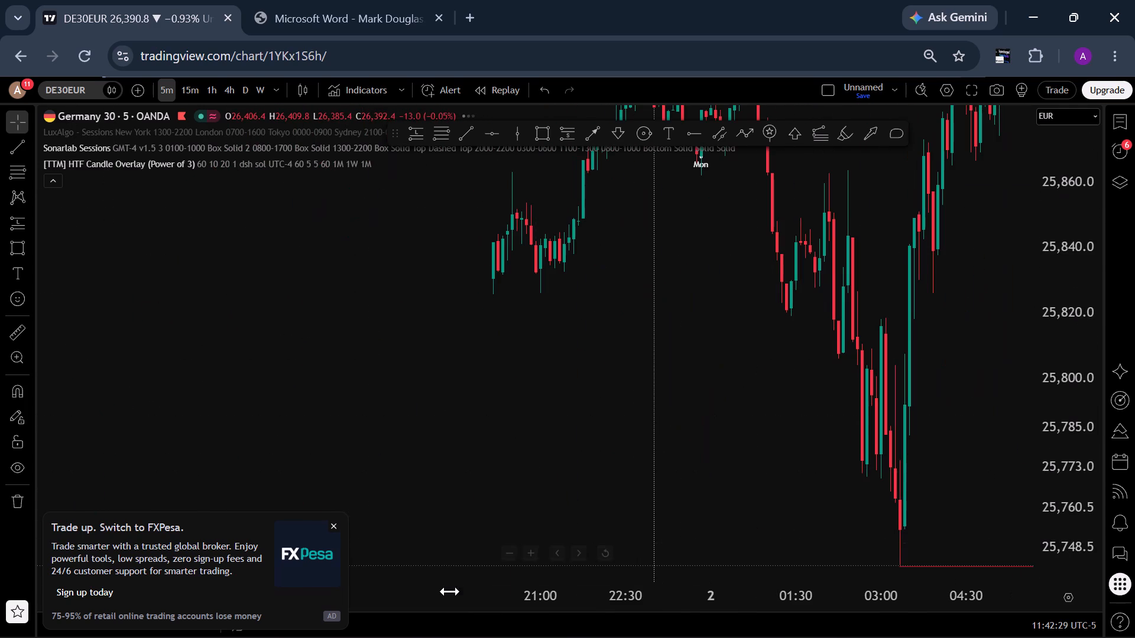
# Dismiss the broker advertisement covering part of the chart.
pyautogui.click(330, 526)
# Examine the price action on Friday 30 October, working back from the afternoon low to the start of the day.
pyautogui.moveTo(437, 499); pyautogui.dragTo(741, 309)
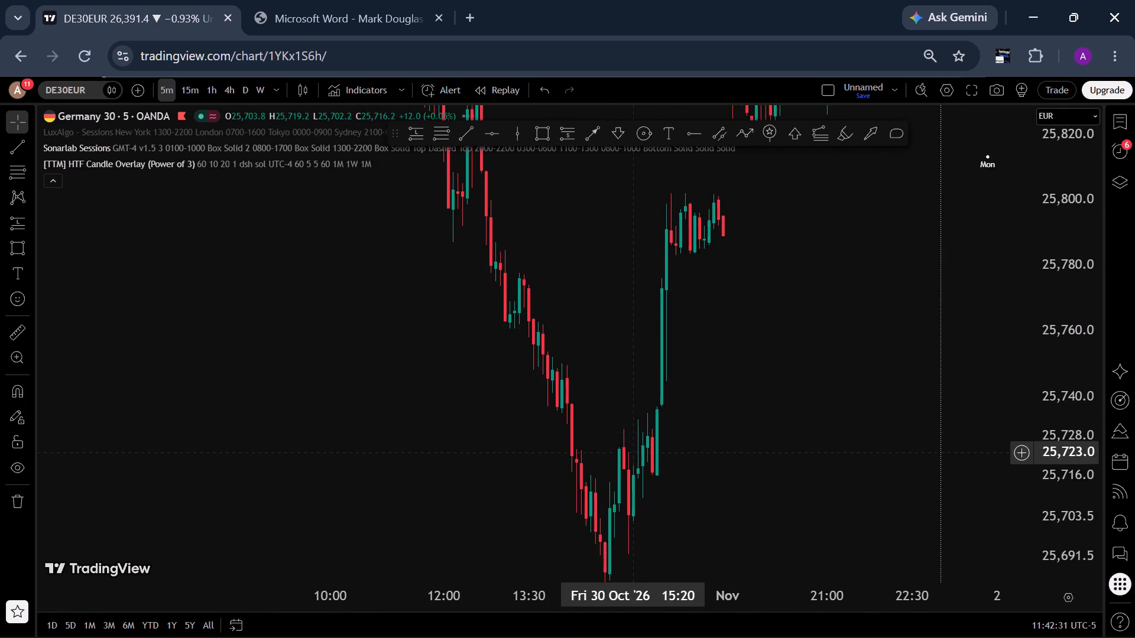
pyautogui.moveTo(469, 368); pyautogui.dragTo(540, 483)
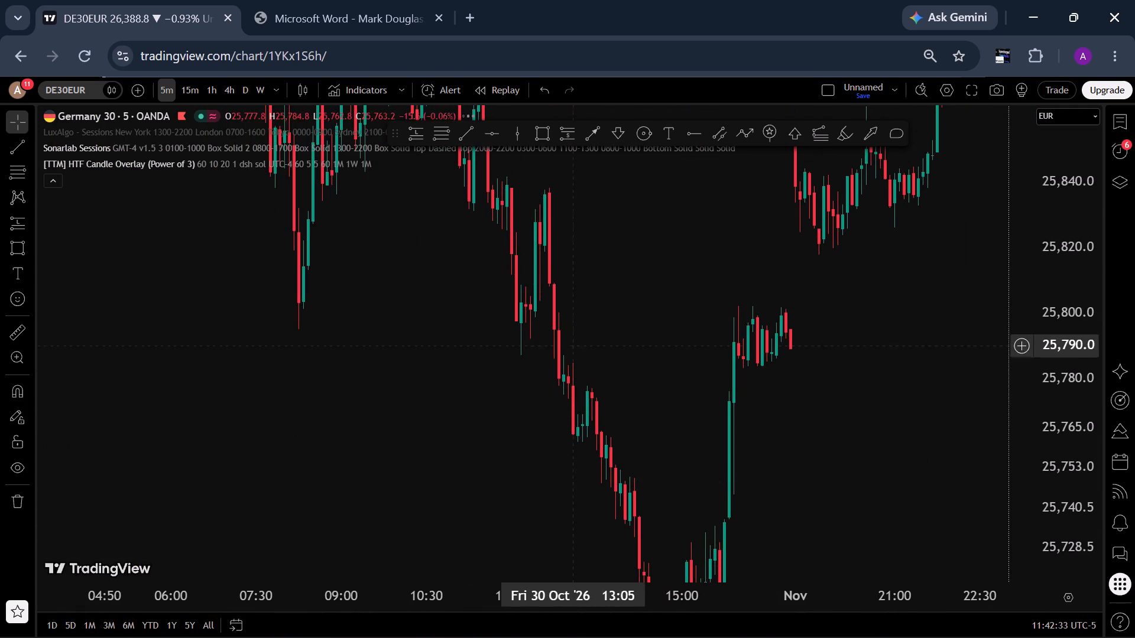
pyautogui.moveTo(439, 339); pyautogui.dragTo(552, 520)
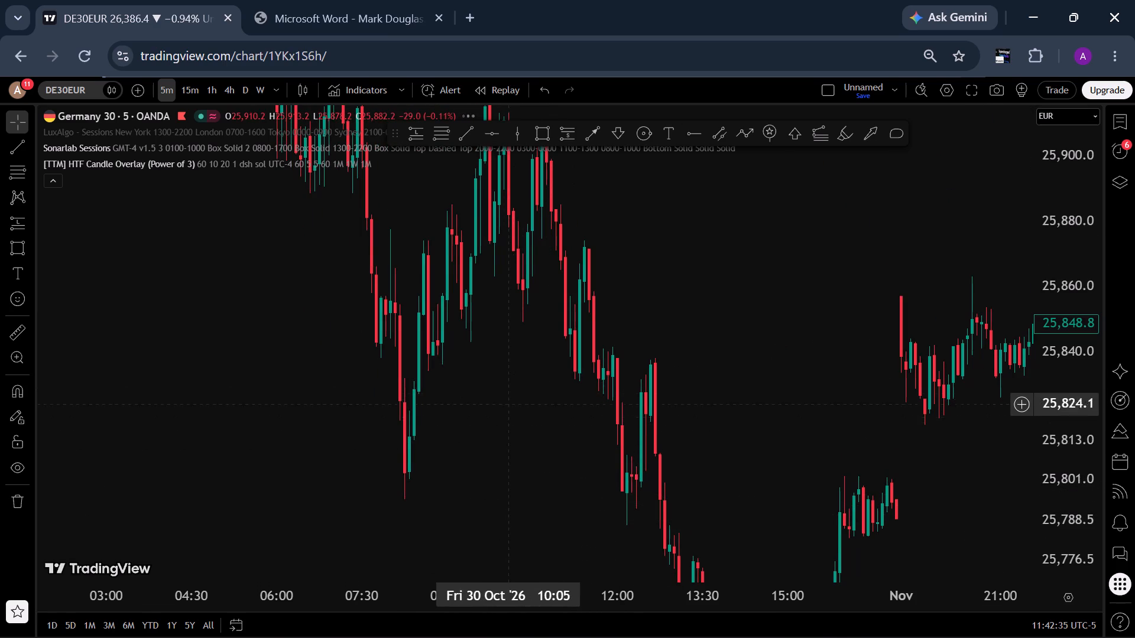
pyautogui.moveTo(505, 393); pyautogui.dragTo(533, 513)
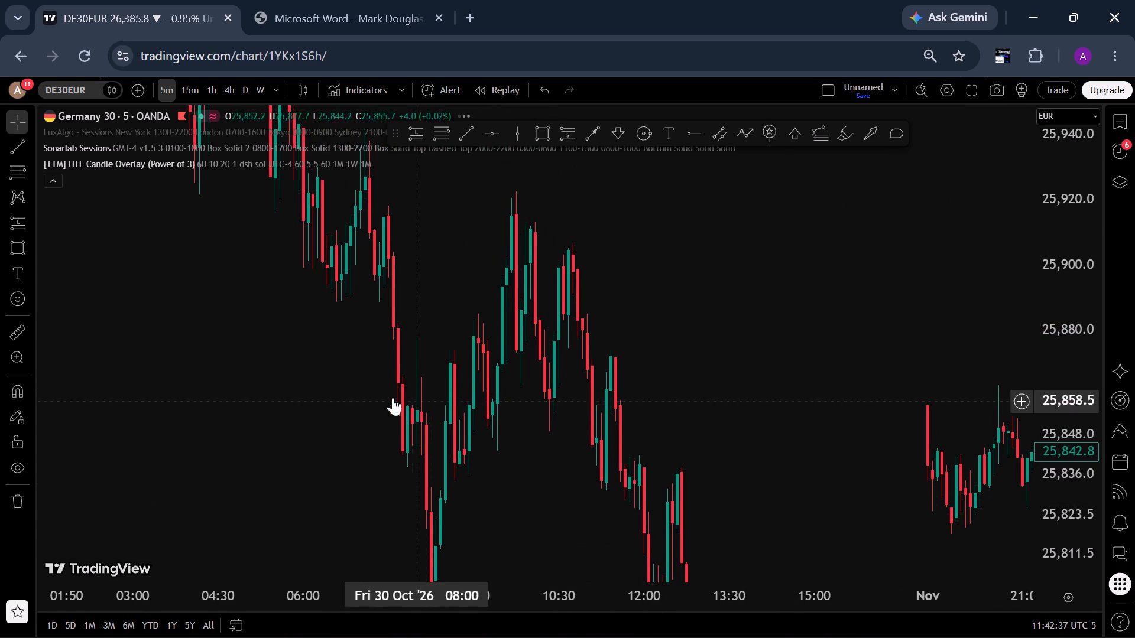
pyautogui.moveTo(206, 328); pyautogui.dragTo(247, 485)
pyautogui.moveTo(204, 415); pyautogui.dragTo(427, 543)
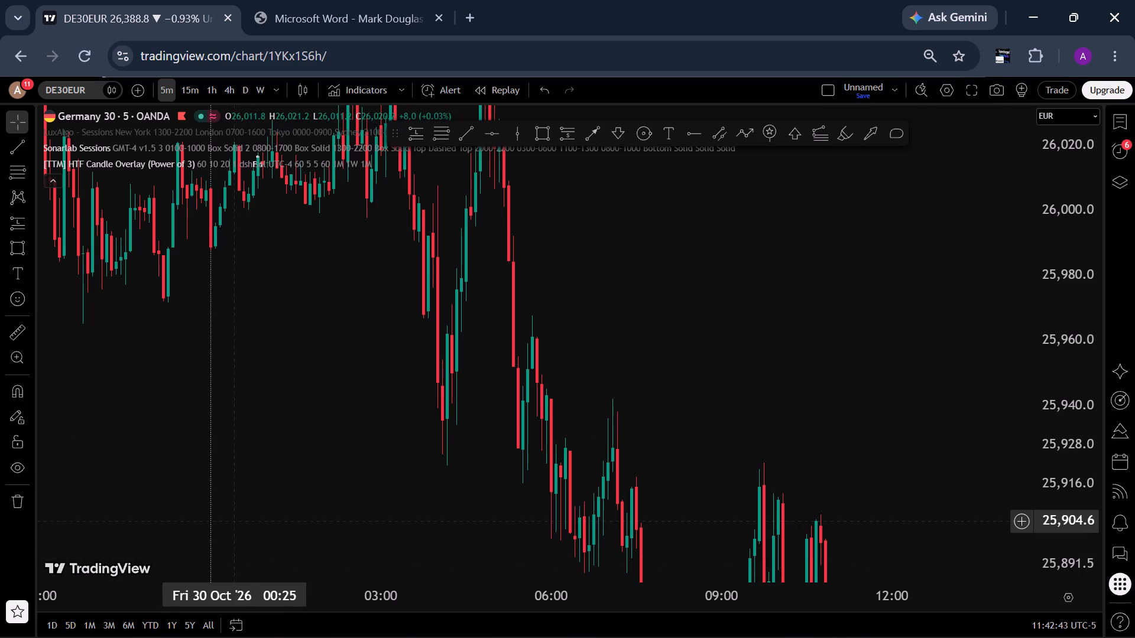
# Open the chart's Go to dialog and set the date to 30 September 2026.
pyautogui.click(232, 621)
pyautogui.click(235, 631)
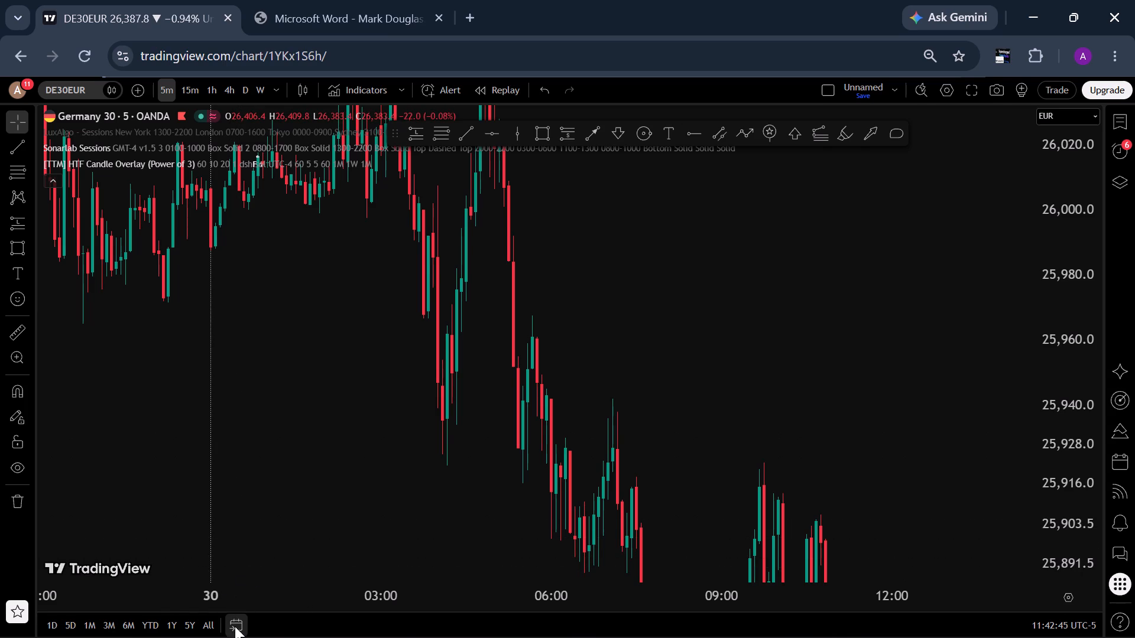
pyautogui.click(235, 620)
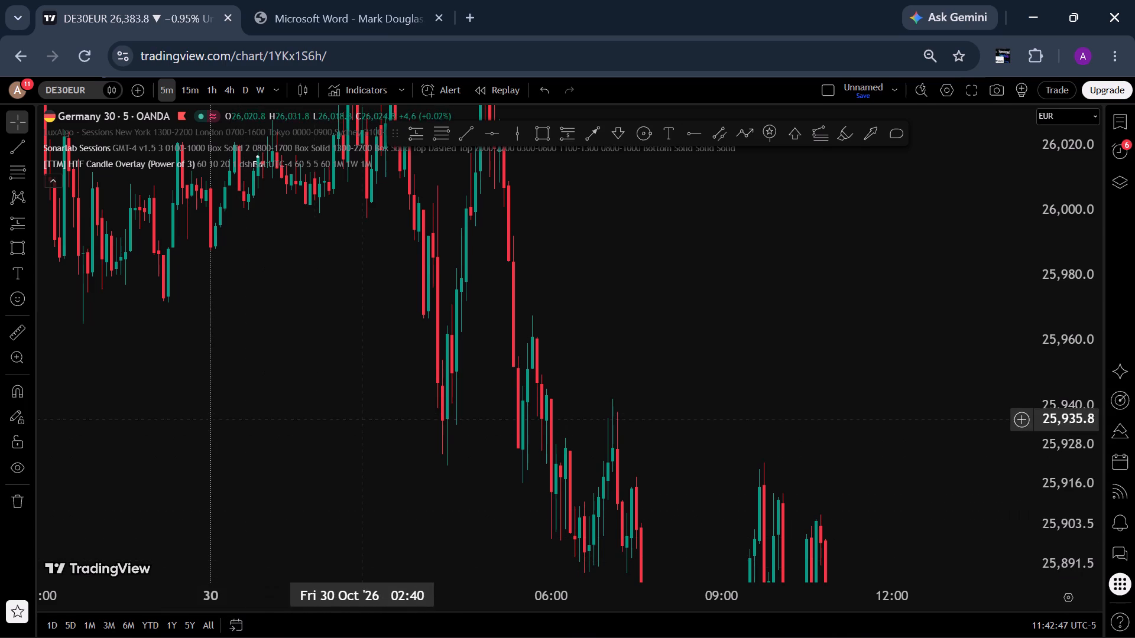
pyautogui.click(241, 624)
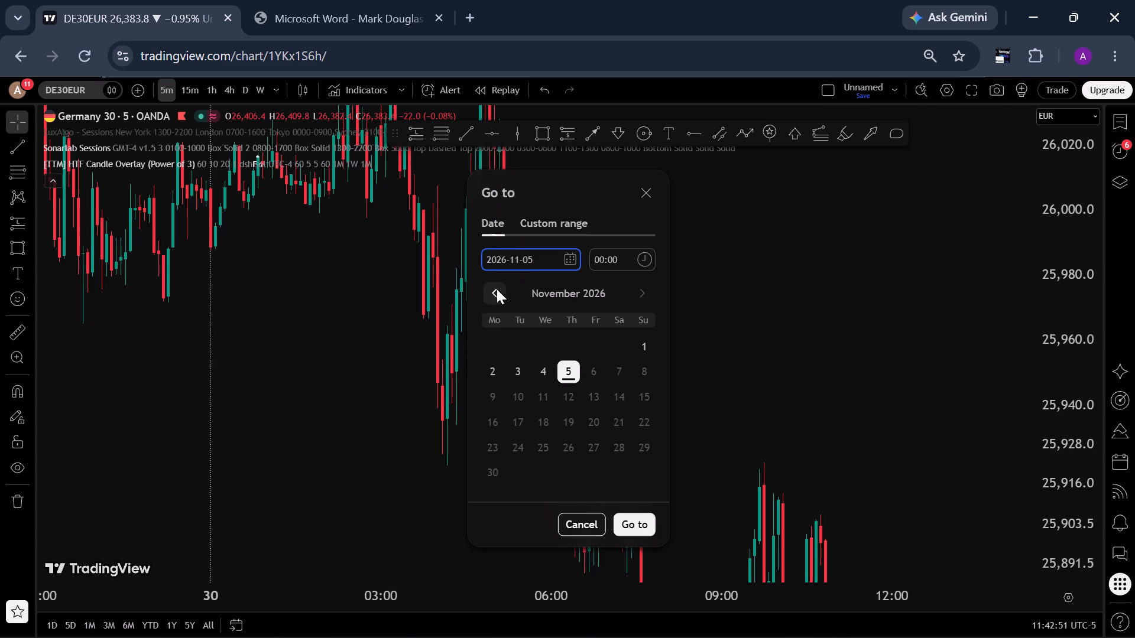
pyautogui.click(497, 289)
pyautogui.click(590, 453)
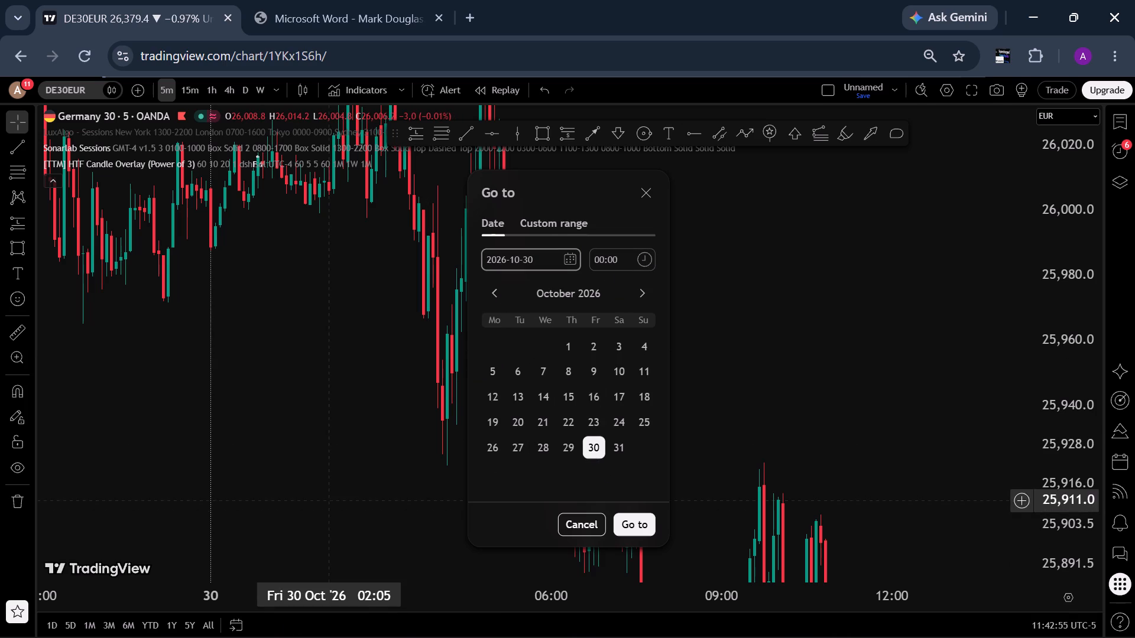
pyautogui.click(491, 298)
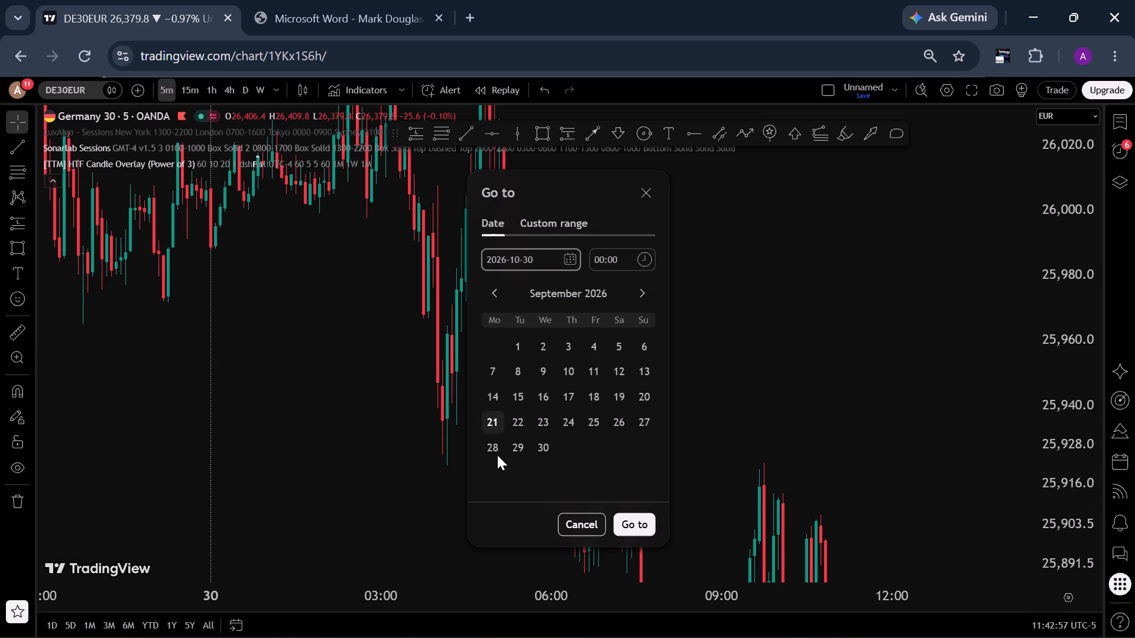
pyautogui.click(558, 448)
pyautogui.click(549, 445)
# Set the Go to time to 03:50 and jump the chart to that date and time.
pyautogui.click(646, 258)
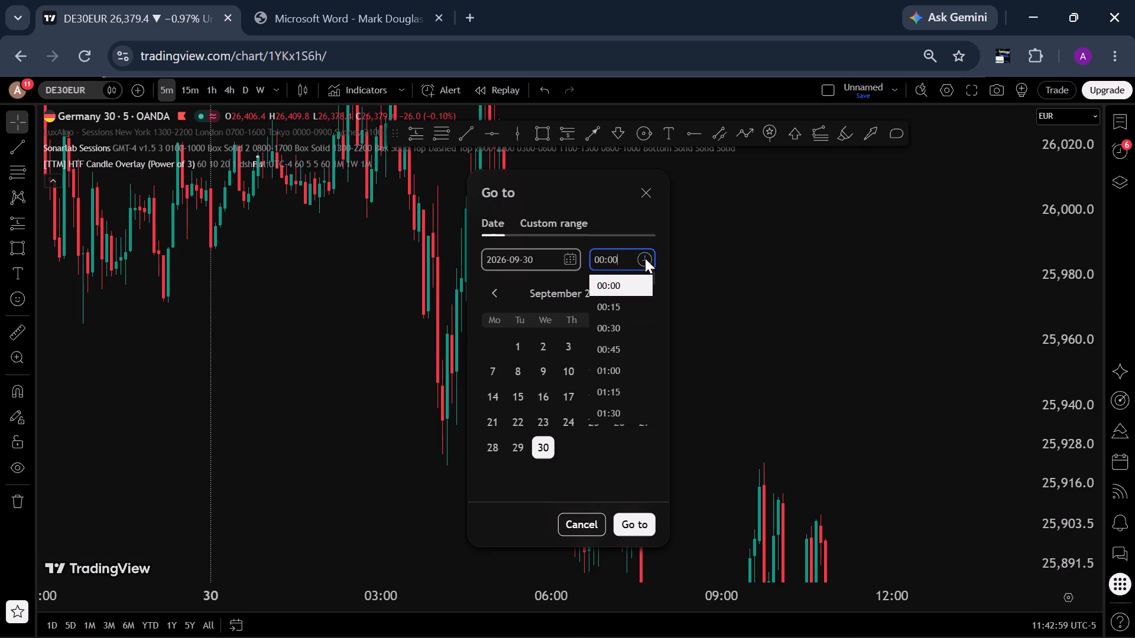
pyautogui.scroll(-3, 621, 357)
pyautogui.scroll(1, 620, 359)
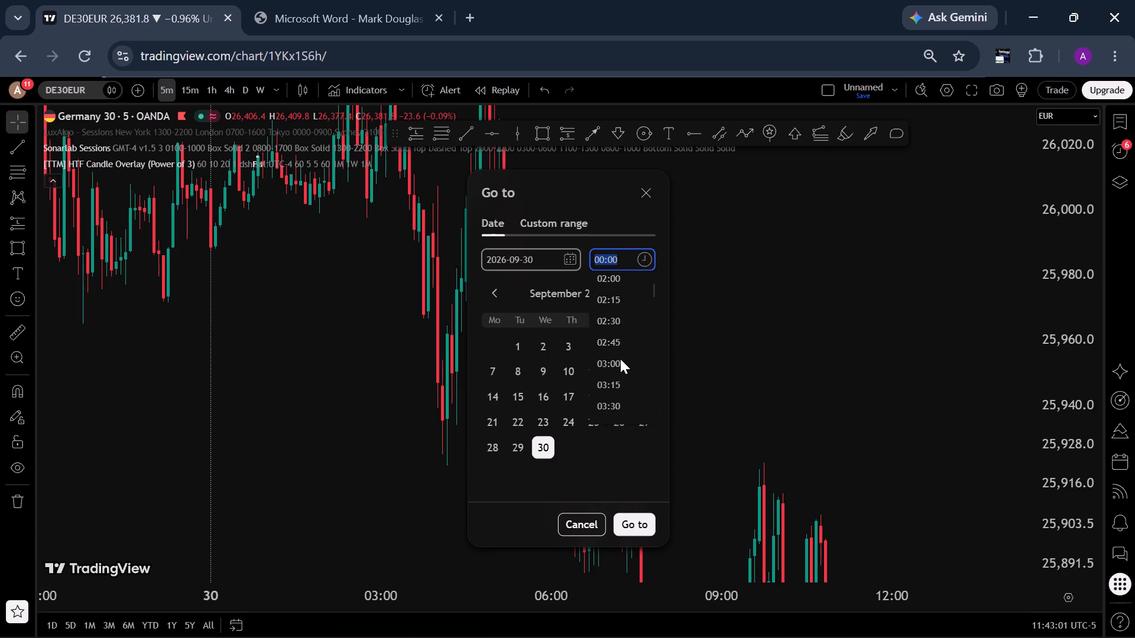
pyautogui.click(628, 397)
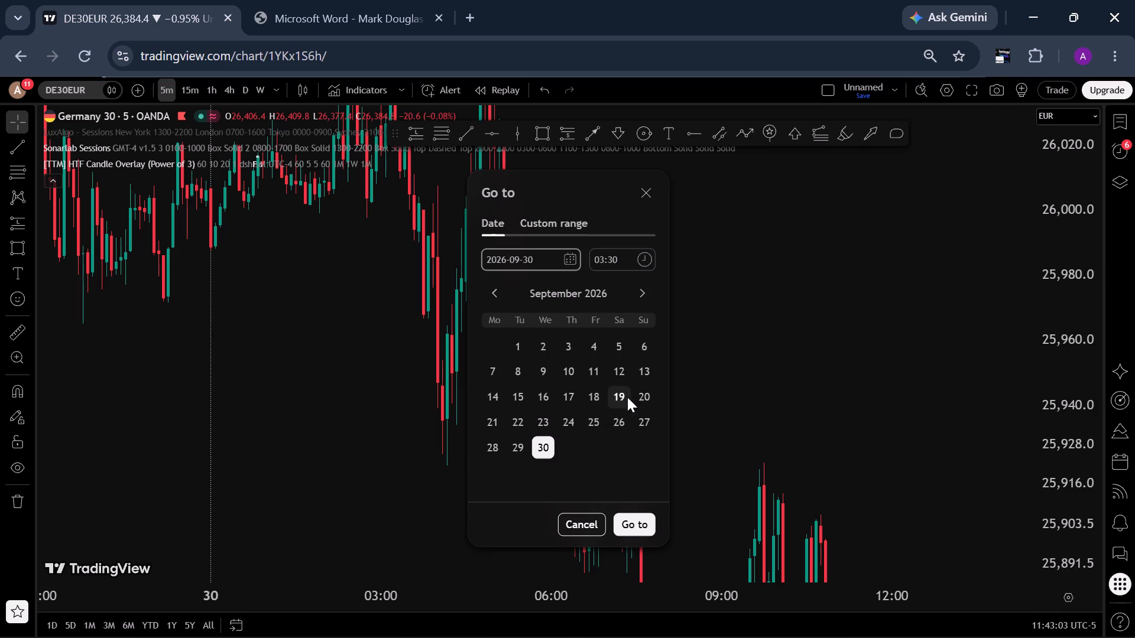
pyautogui.click(612, 259)
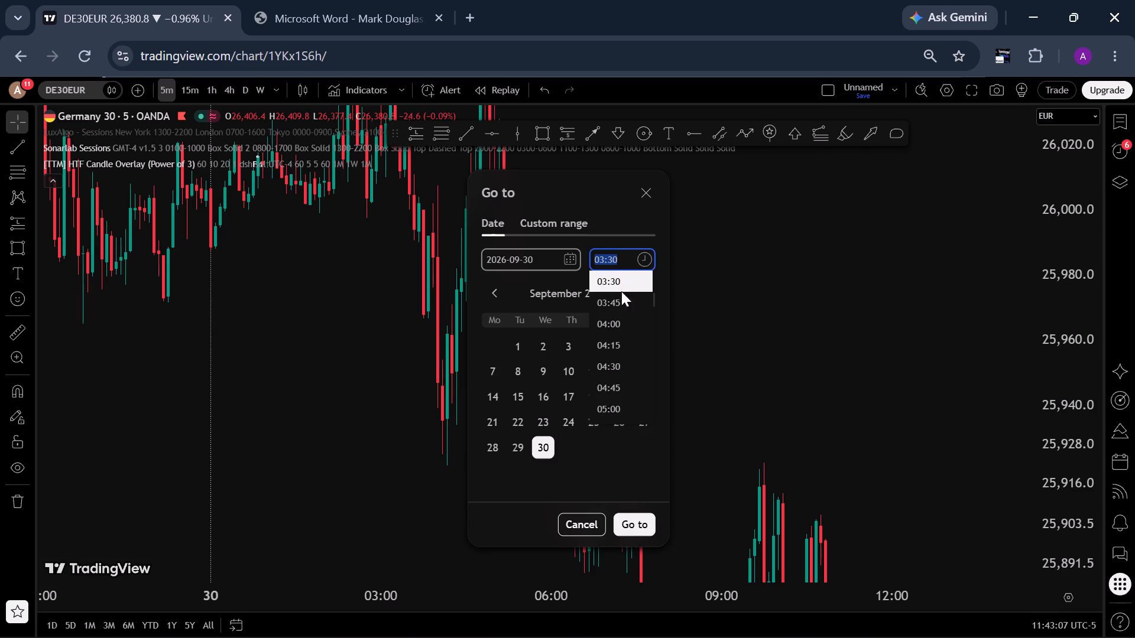
pyautogui.click(621, 298)
pyautogui.click(612, 256)
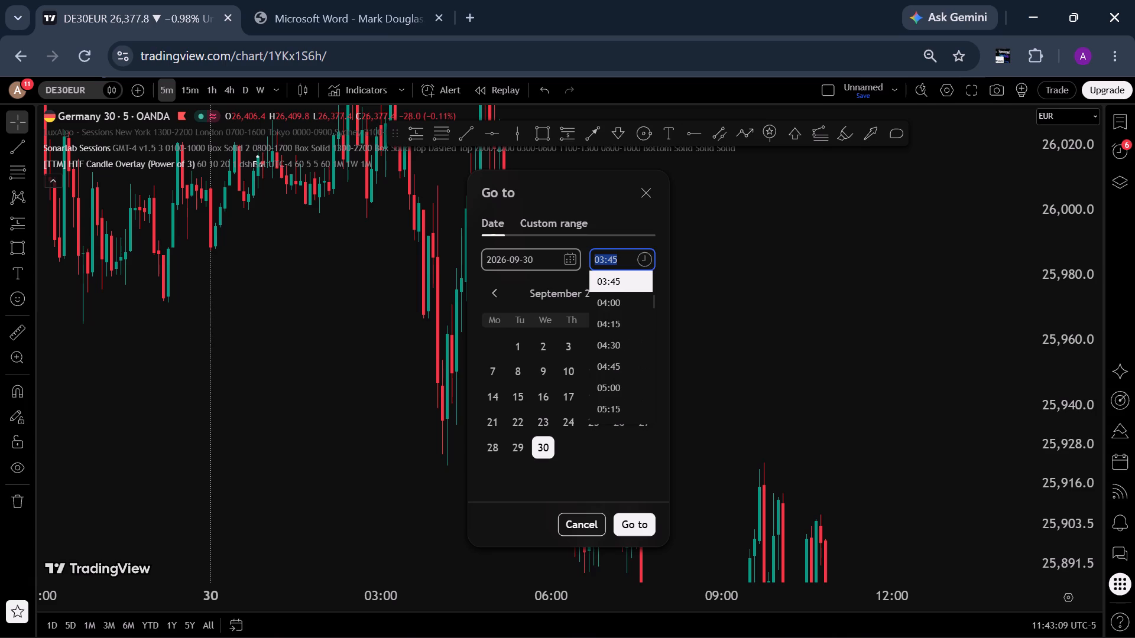
pyautogui.click(615, 260)
pyautogui.click(620, 259)
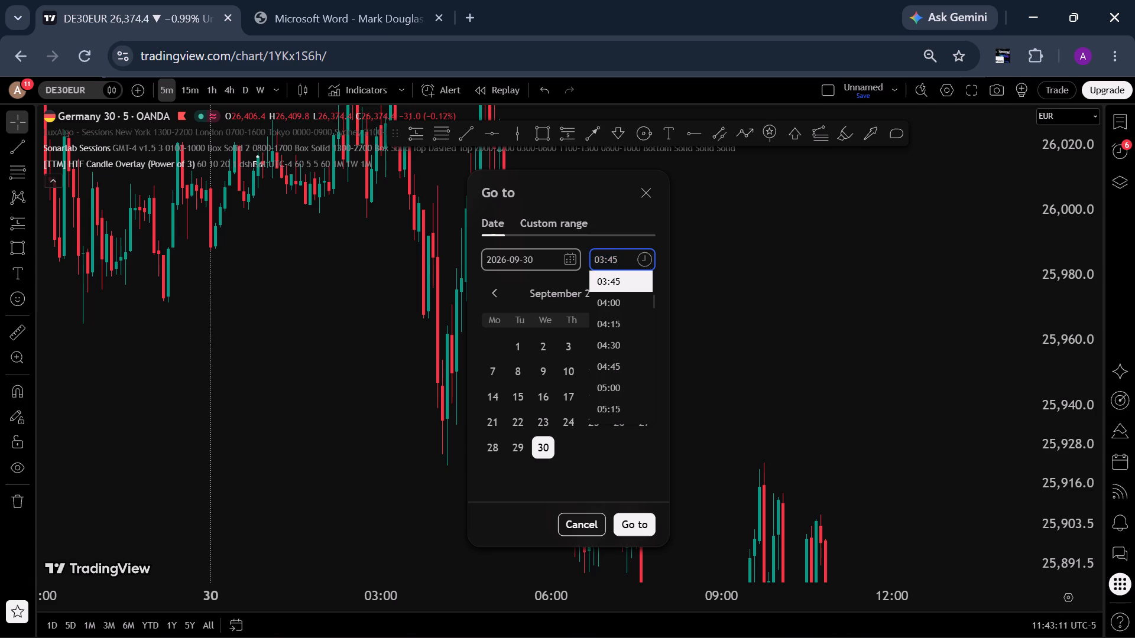
pyautogui.press('BackSpace')
pyautogui.press('BackSpace')
pyautogui.write('50')
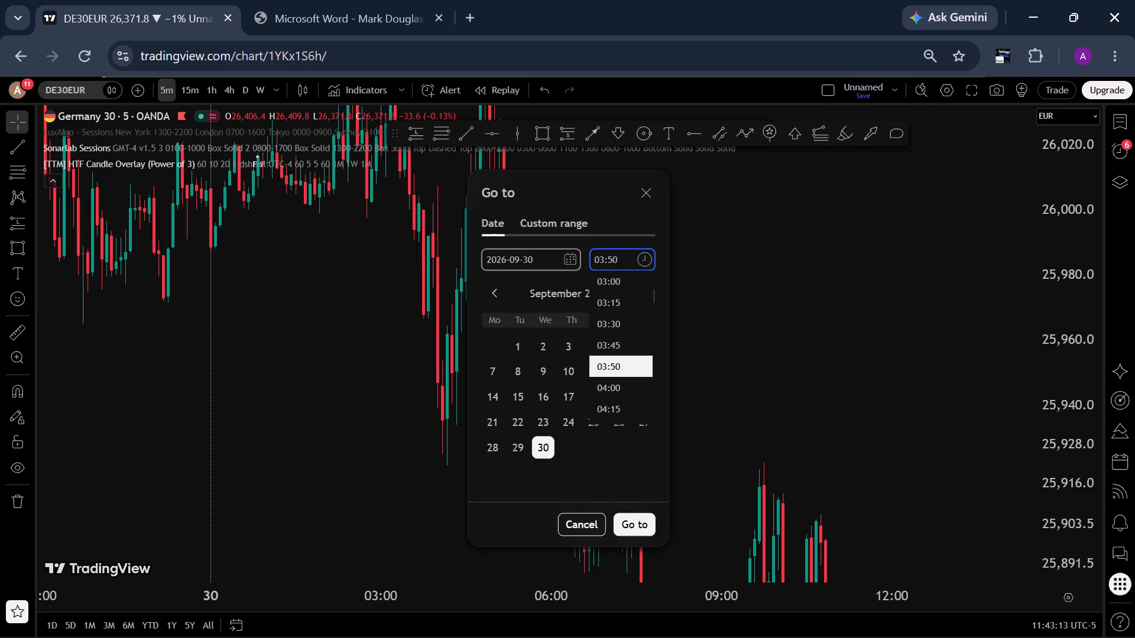
pyautogui.click(617, 368)
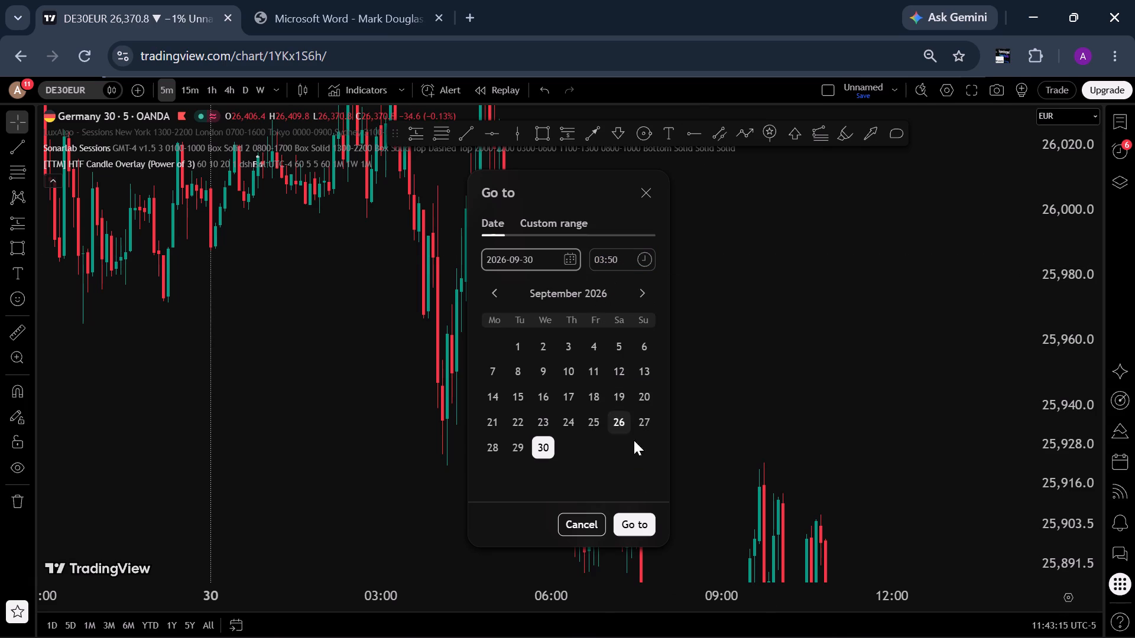
pyautogui.click(638, 515)
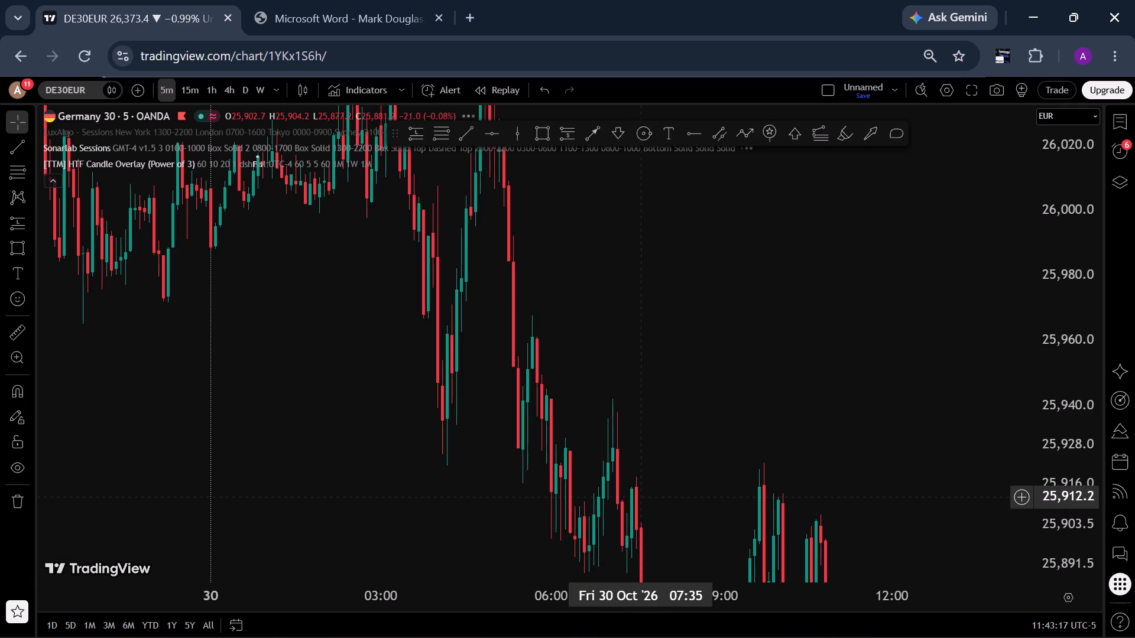
# Mark a rectangle zone on Monday 5 October from 02:55 to 05:30, spanning about 25,306 up to the swing high near 25,356.
pyautogui.moveTo(806, 479); pyautogui.dragTo(439, 524)
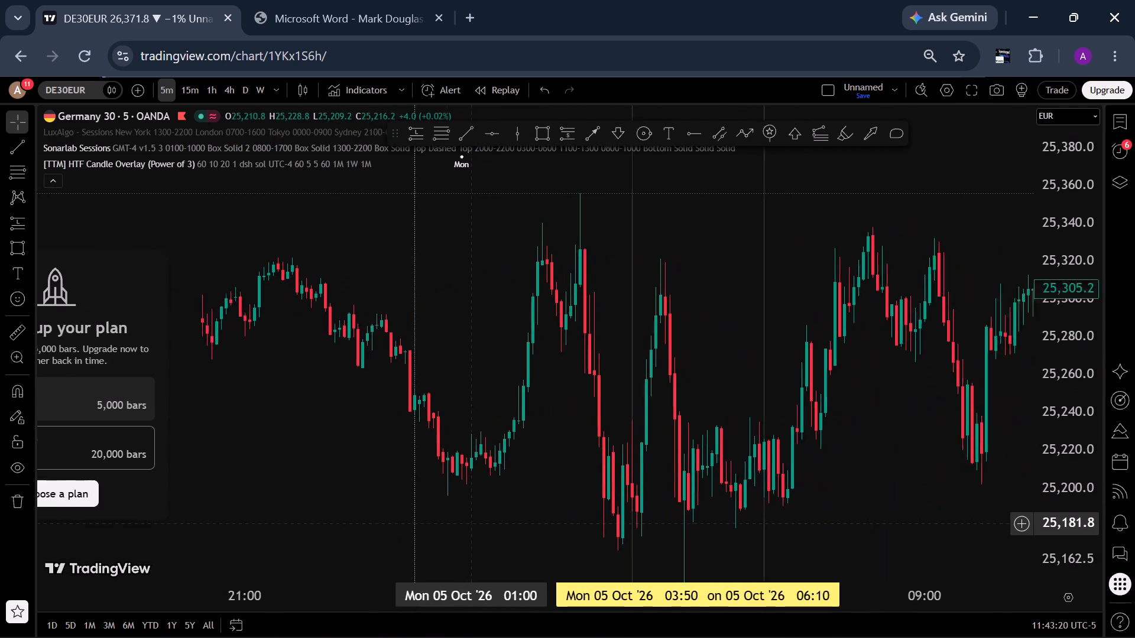
pyautogui.moveTo(439, 524); pyautogui.dragTo(433, 524)
pyautogui.moveTo(516, 496); pyautogui.dragTo(473, 489)
pyautogui.moveTo(467, 487); pyautogui.dragTo(441, 458)
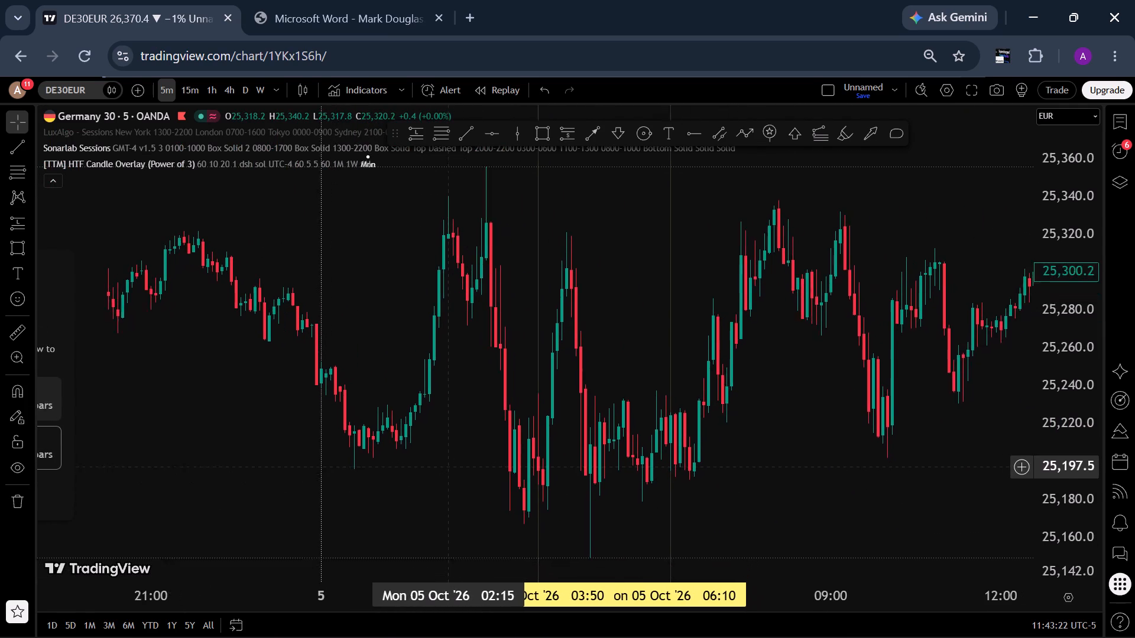
pyautogui.moveTo(441, 458); pyautogui.dragTo(434, 448)
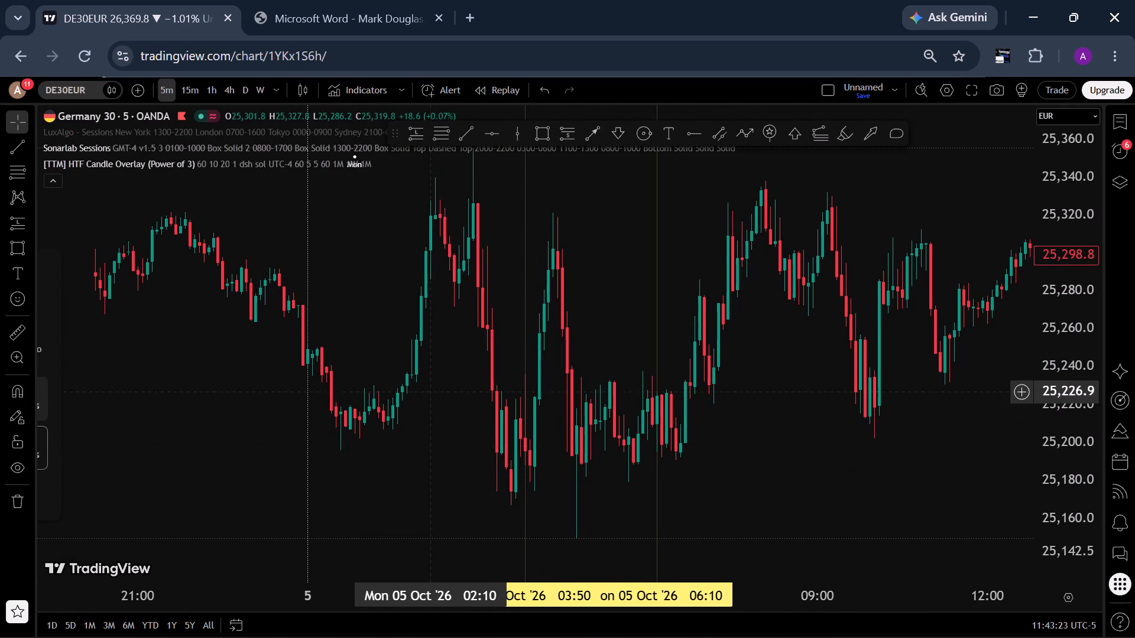
pyautogui.moveTo(430, 382); pyautogui.dragTo(421, 431)
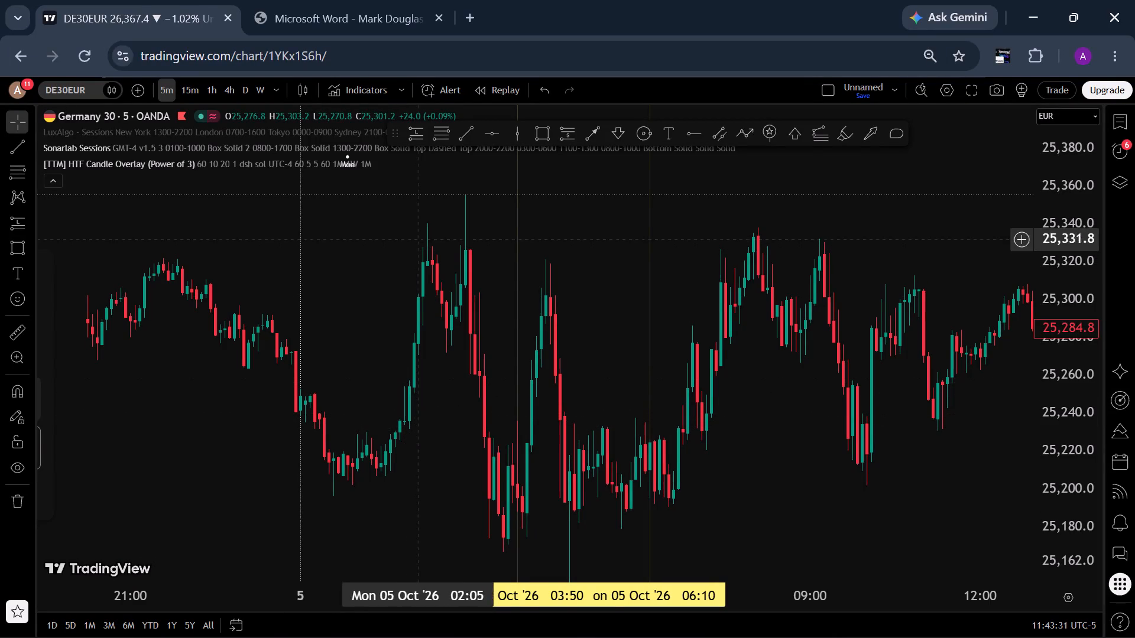
pyautogui.click(541, 138)
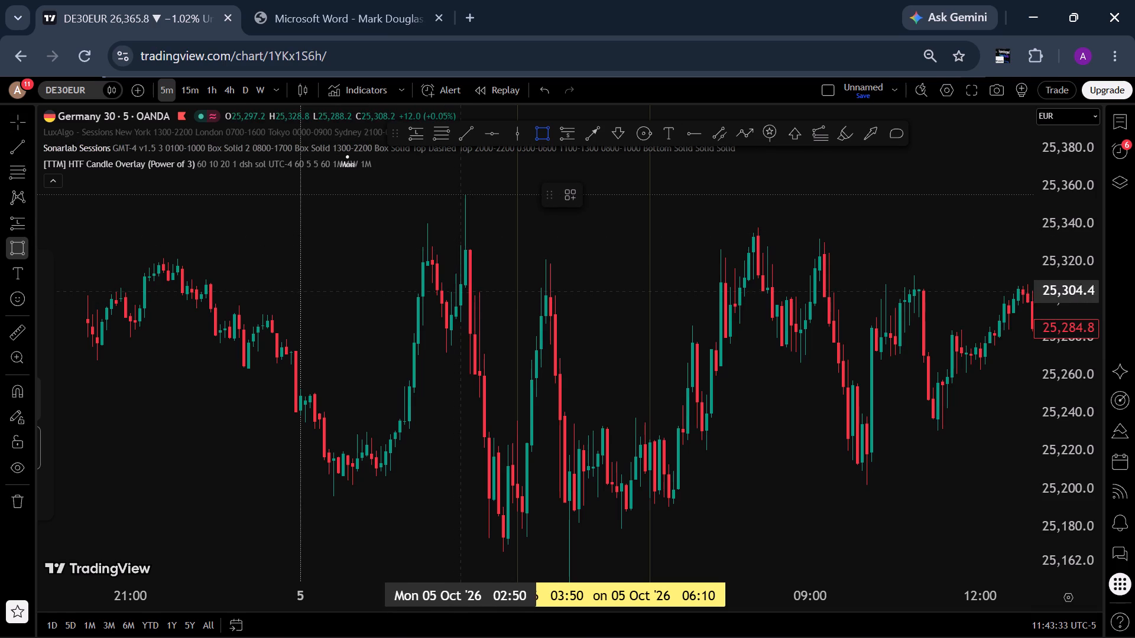
pyautogui.click(464, 288)
pyautogui.click(612, 193)
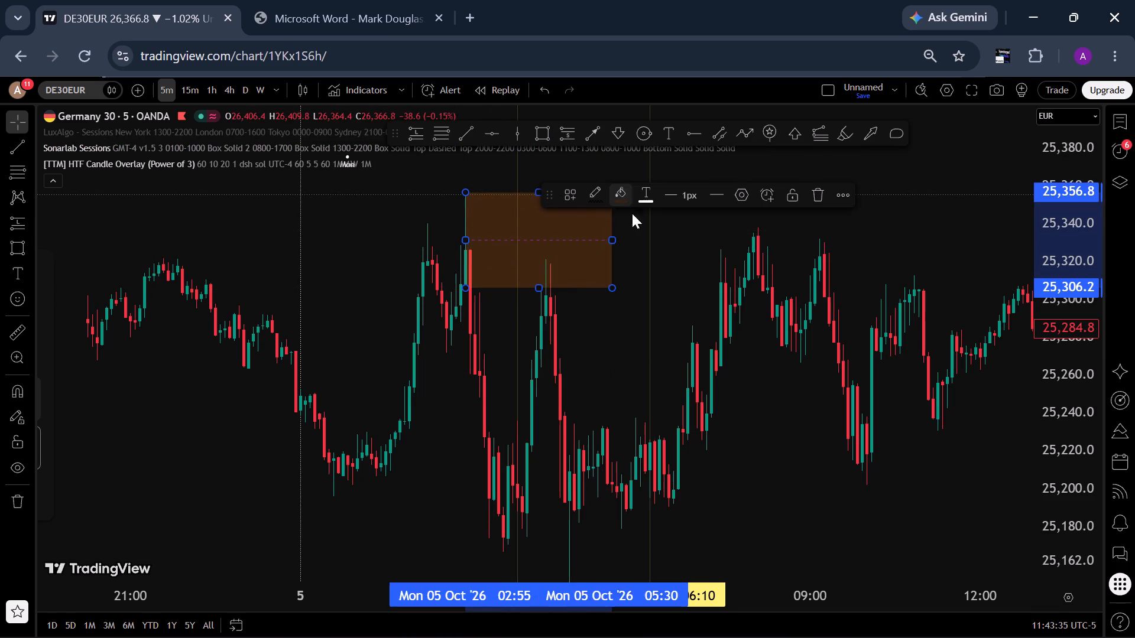
pyautogui.click(659, 232)
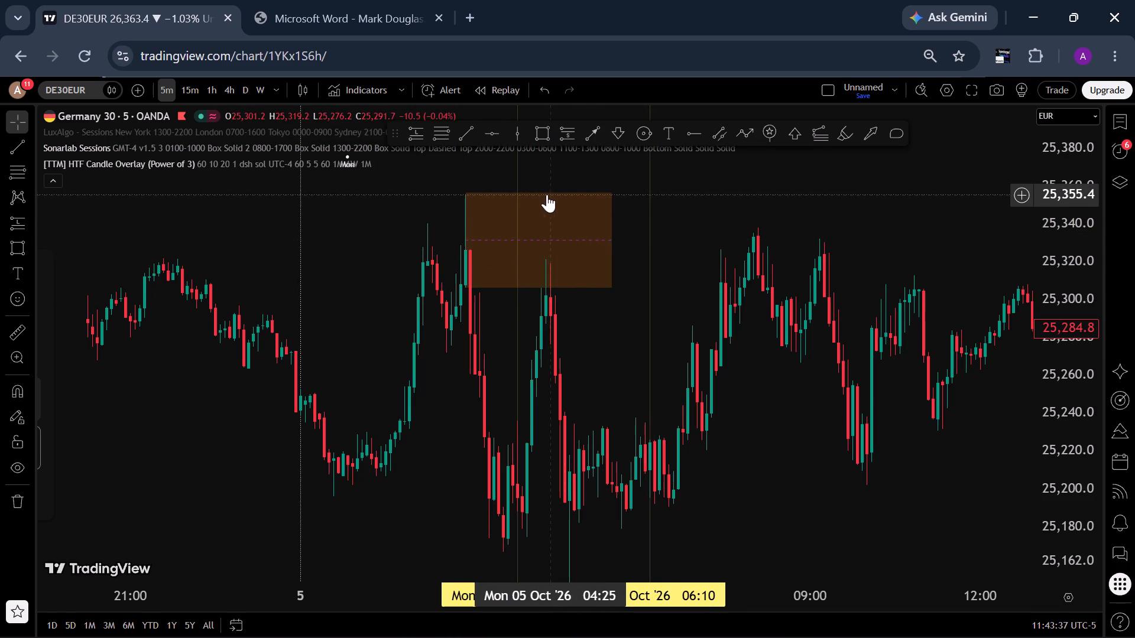
pyautogui.click(541, 193)
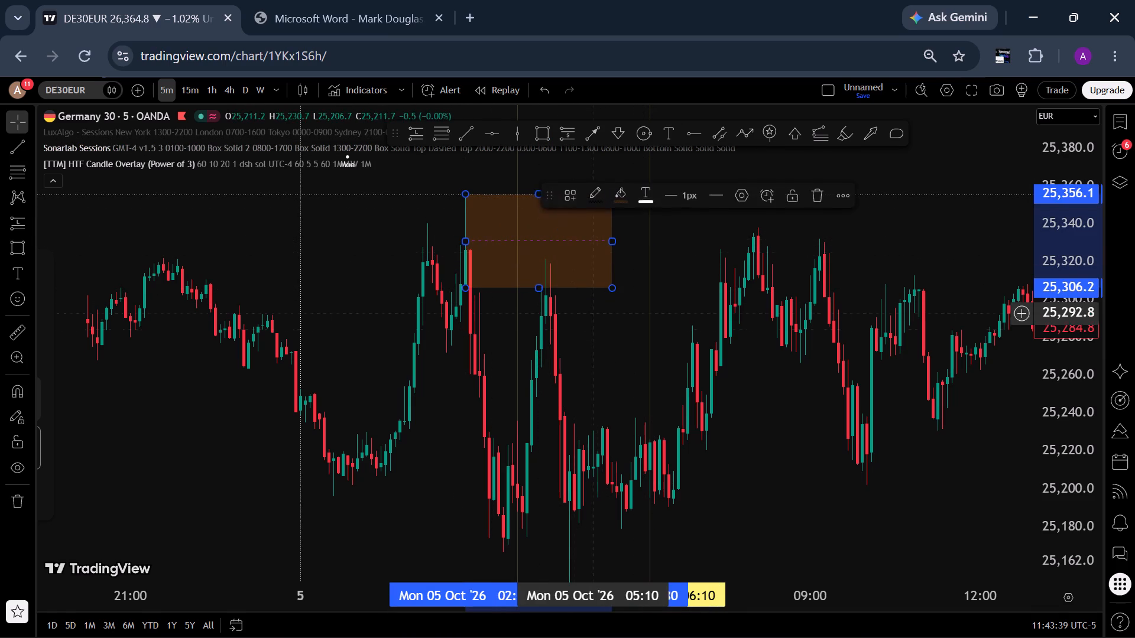
pyautogui.click(597, 331)
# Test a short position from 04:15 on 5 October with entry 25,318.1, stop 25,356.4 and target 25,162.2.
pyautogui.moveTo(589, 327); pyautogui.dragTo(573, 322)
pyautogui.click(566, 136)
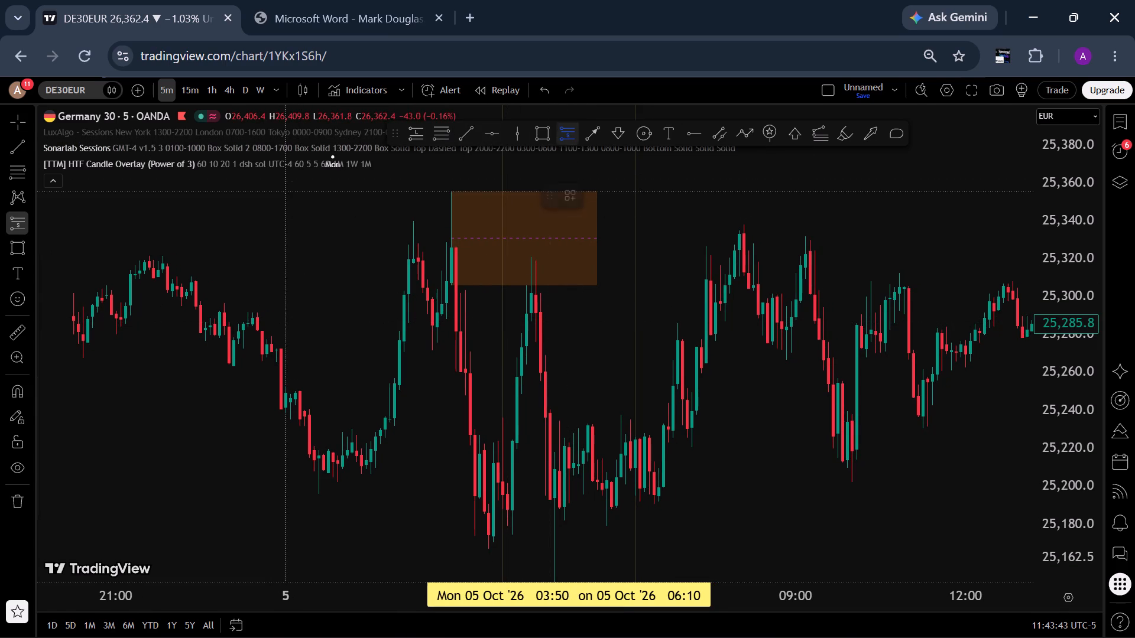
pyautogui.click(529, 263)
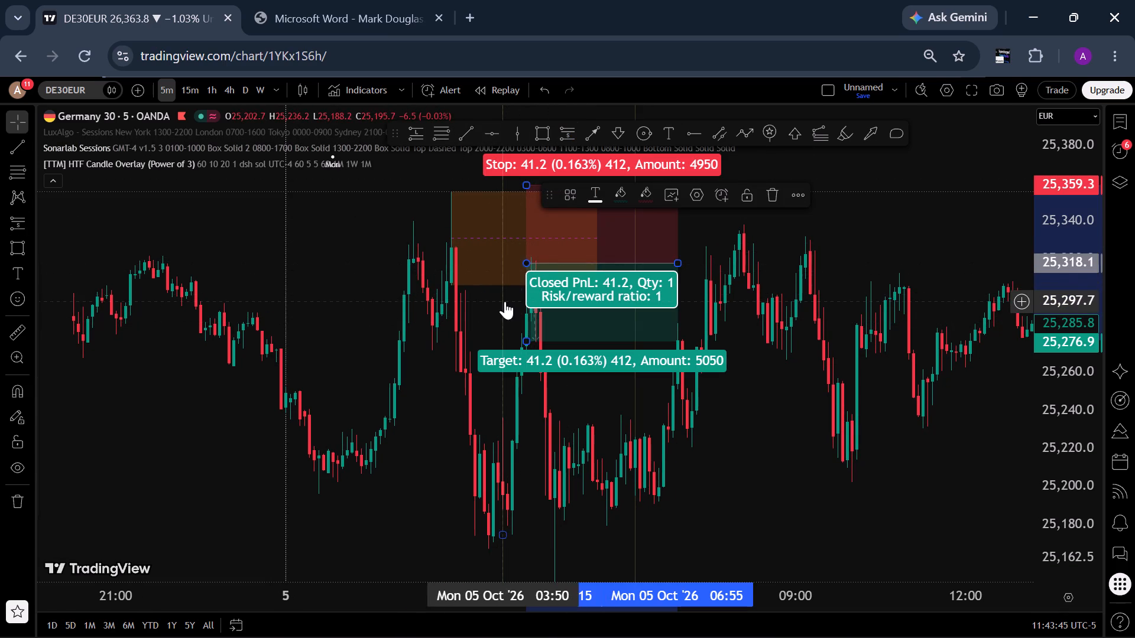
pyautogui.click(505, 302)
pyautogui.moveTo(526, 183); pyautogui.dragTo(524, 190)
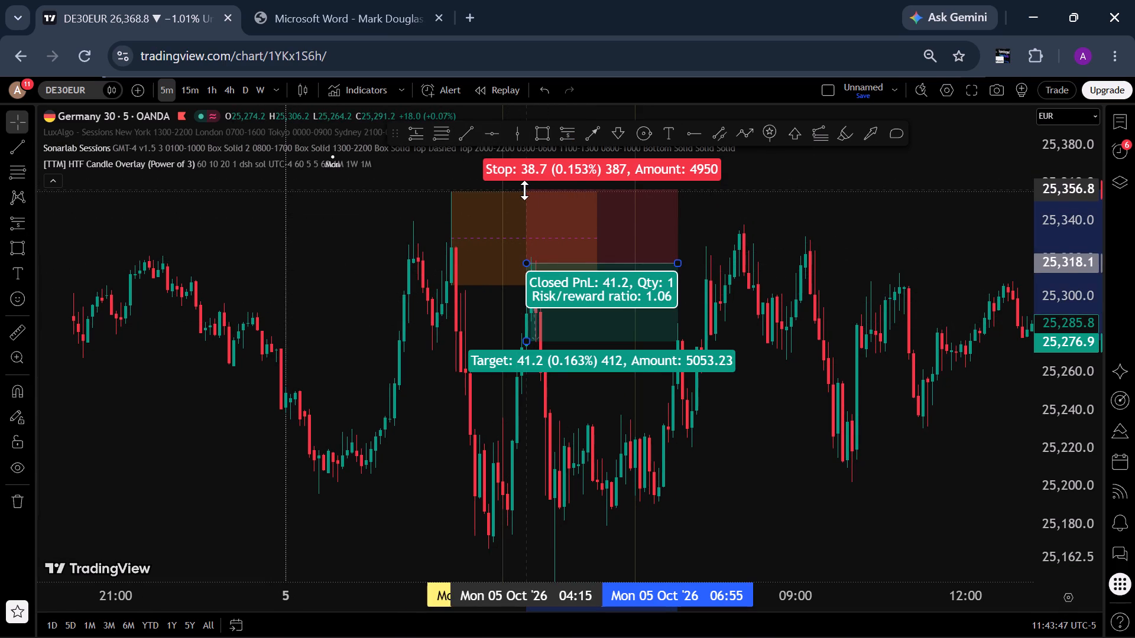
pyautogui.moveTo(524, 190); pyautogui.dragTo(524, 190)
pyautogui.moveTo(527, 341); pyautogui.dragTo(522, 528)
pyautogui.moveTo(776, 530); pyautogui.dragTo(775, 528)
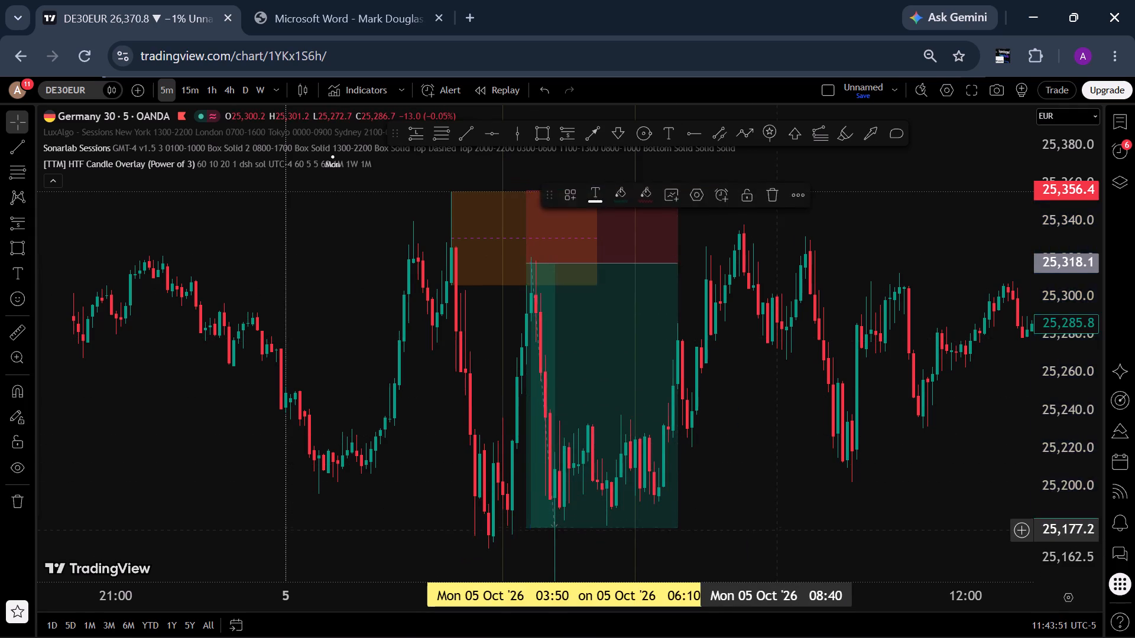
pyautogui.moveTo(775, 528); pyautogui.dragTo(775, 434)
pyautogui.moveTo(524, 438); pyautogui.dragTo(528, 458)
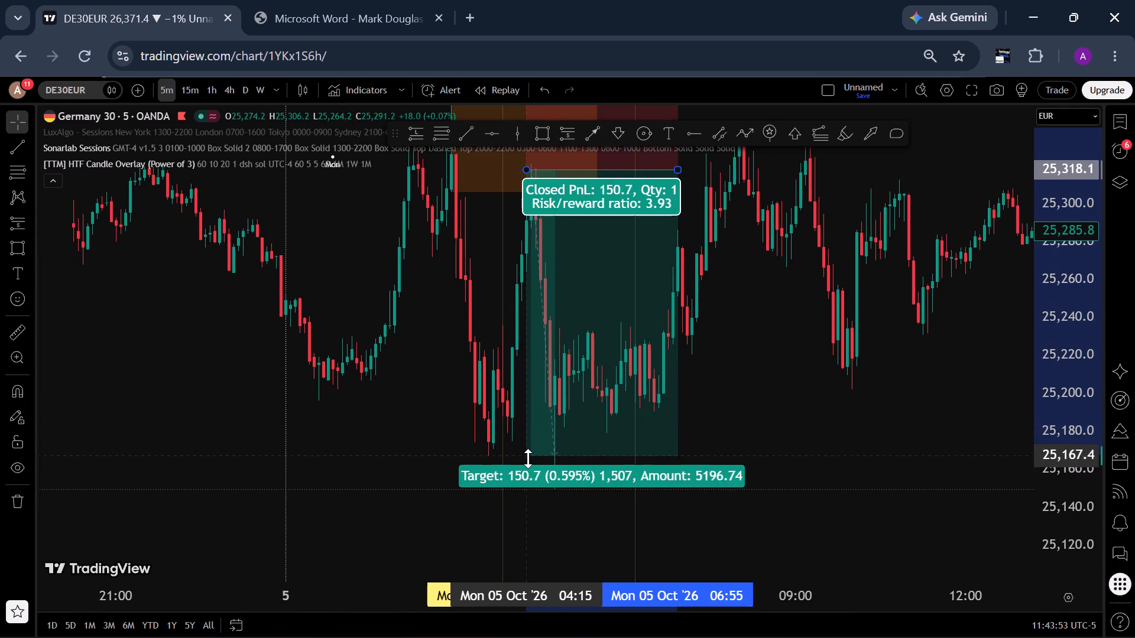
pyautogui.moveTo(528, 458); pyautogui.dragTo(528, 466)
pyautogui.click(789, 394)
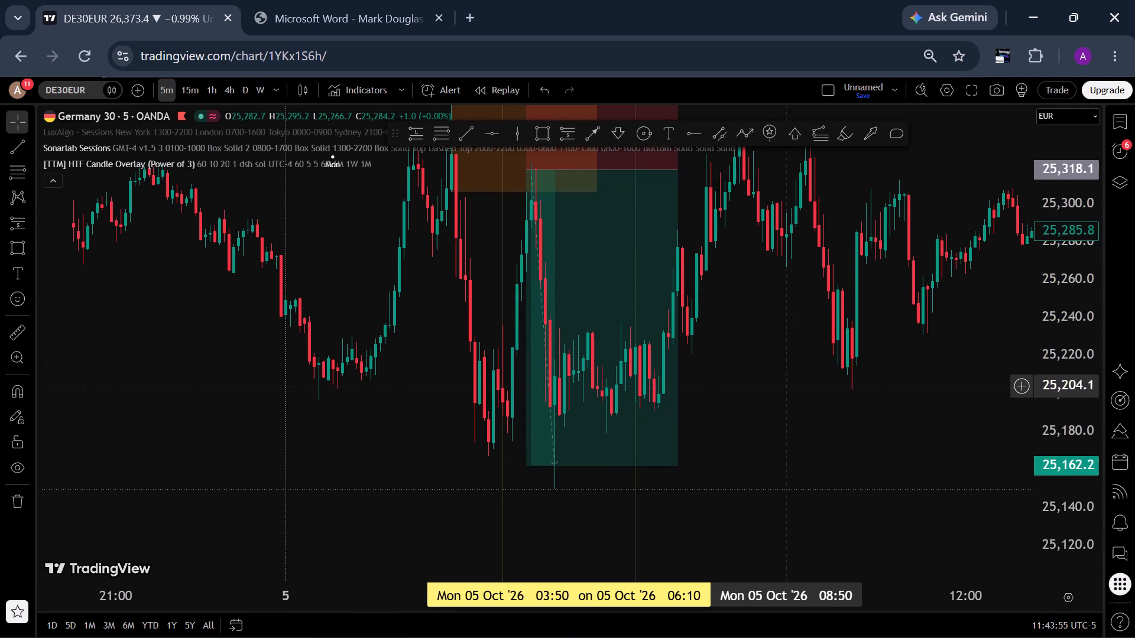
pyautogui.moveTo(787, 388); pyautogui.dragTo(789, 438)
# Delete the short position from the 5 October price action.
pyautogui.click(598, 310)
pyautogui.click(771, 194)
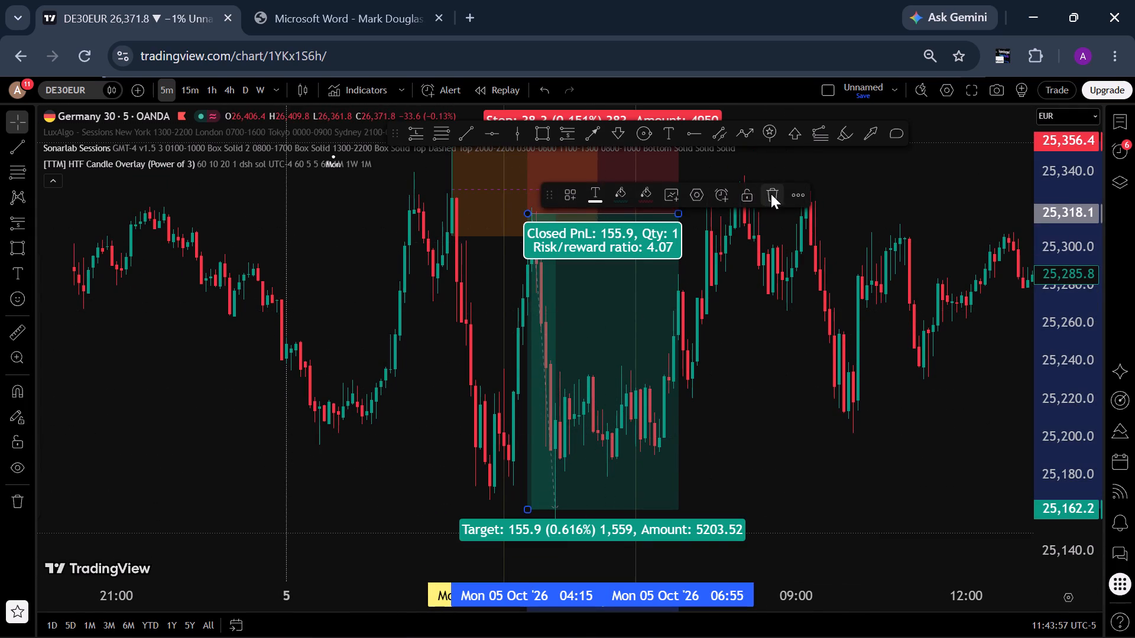
# Mark a small rectangle zone at the 03:35 swing low on 5 October, extending to 04:20 and spanning about 25,167 to 25,190.
pyautogui.moveTo(604, 347); pyautogui.dragTo(613, 274)
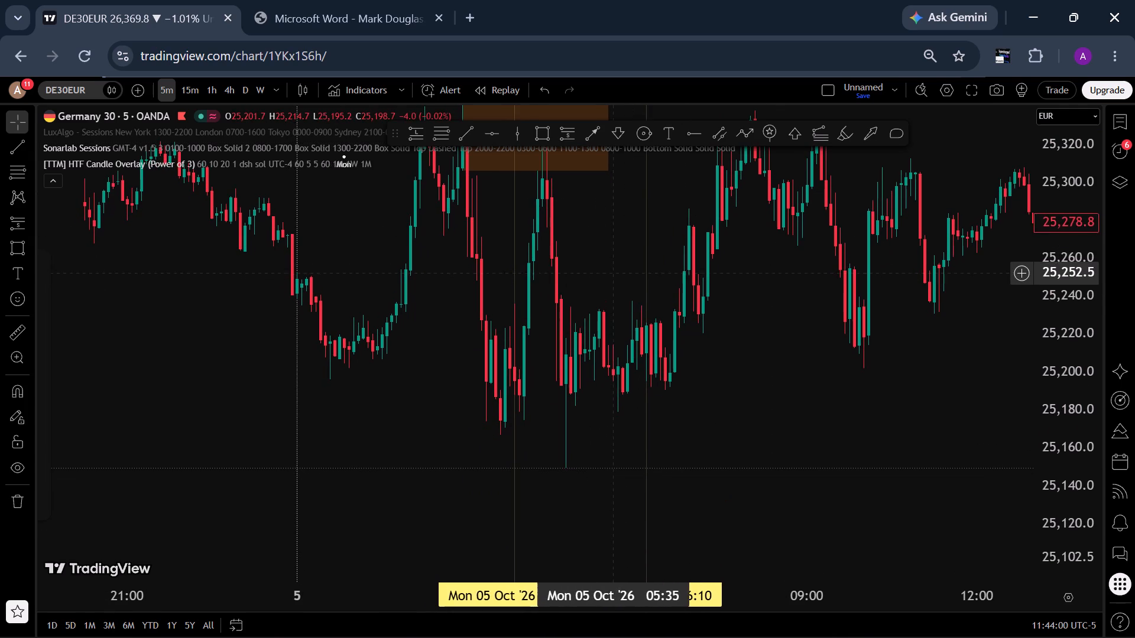
pyautogui.click(541, 138)
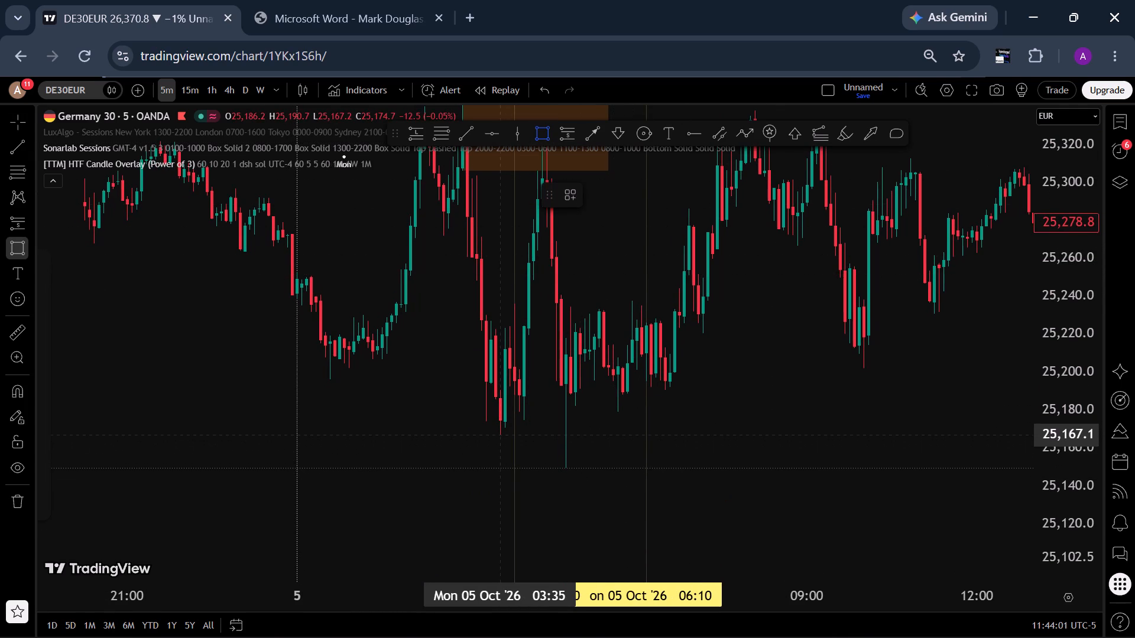
pyautogui.click(500, 434)
pyautogui.click(543, 390)
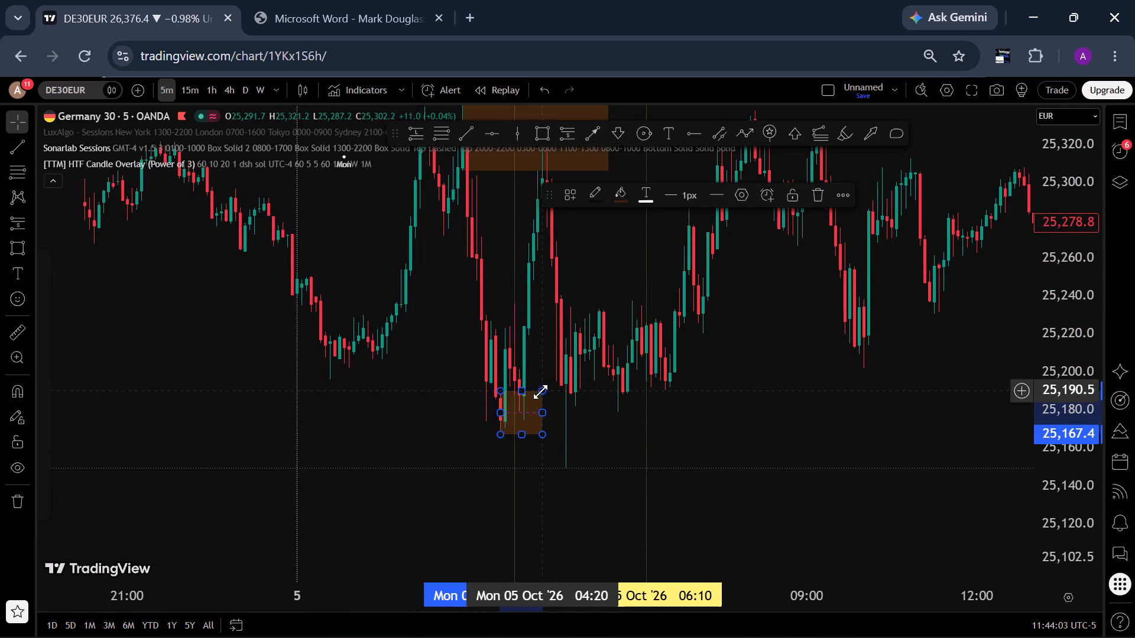
pyautogui.click(443, 458)
pyautogui.click(540, 393)
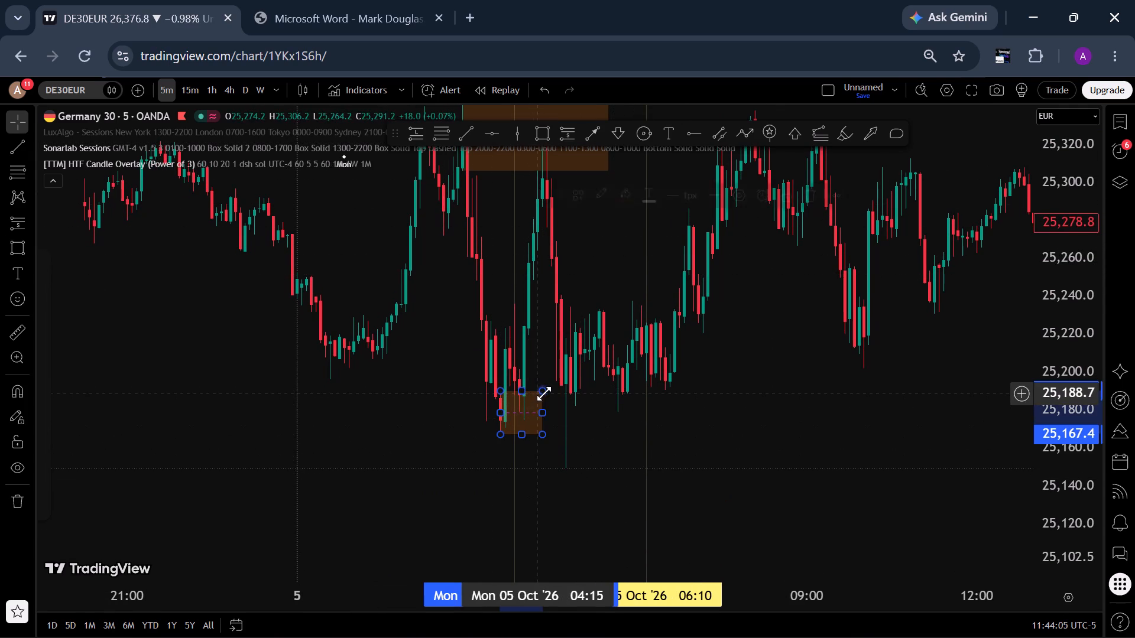
pyautogui.click(704, 362)
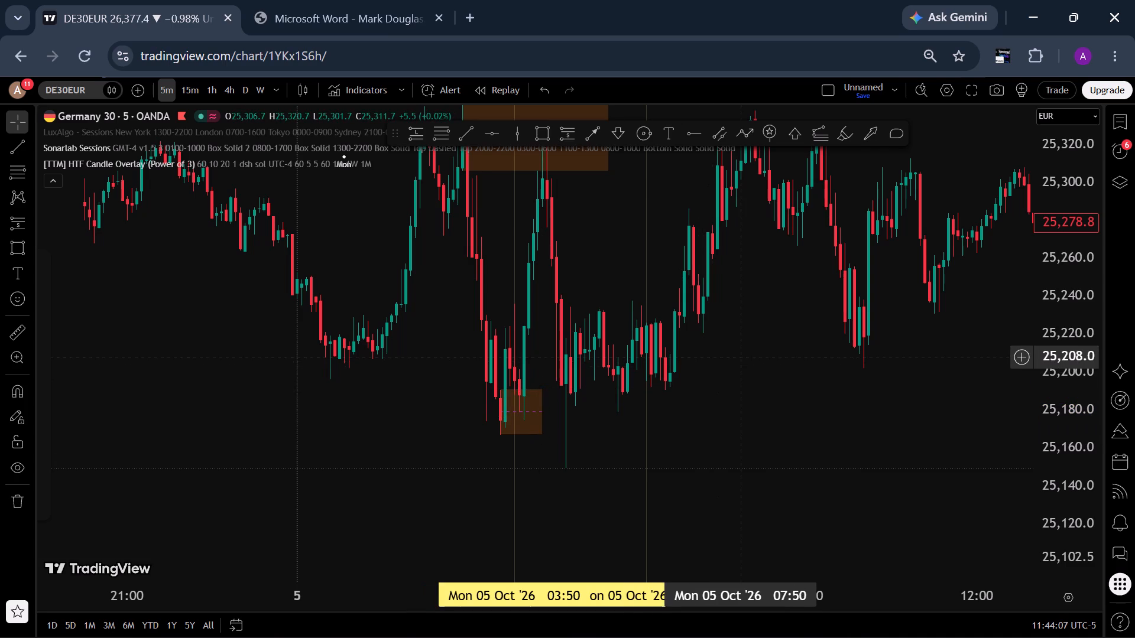
# Examine the price action from the two marked zones on Monday 5 October through Tuesday 6 October.
pyautogui.moveTo(743, 357); pyautogui.dragTo(715, 398)
pyautogui.moveTo(715, 398); pyautogui.dragTo(672, 429)
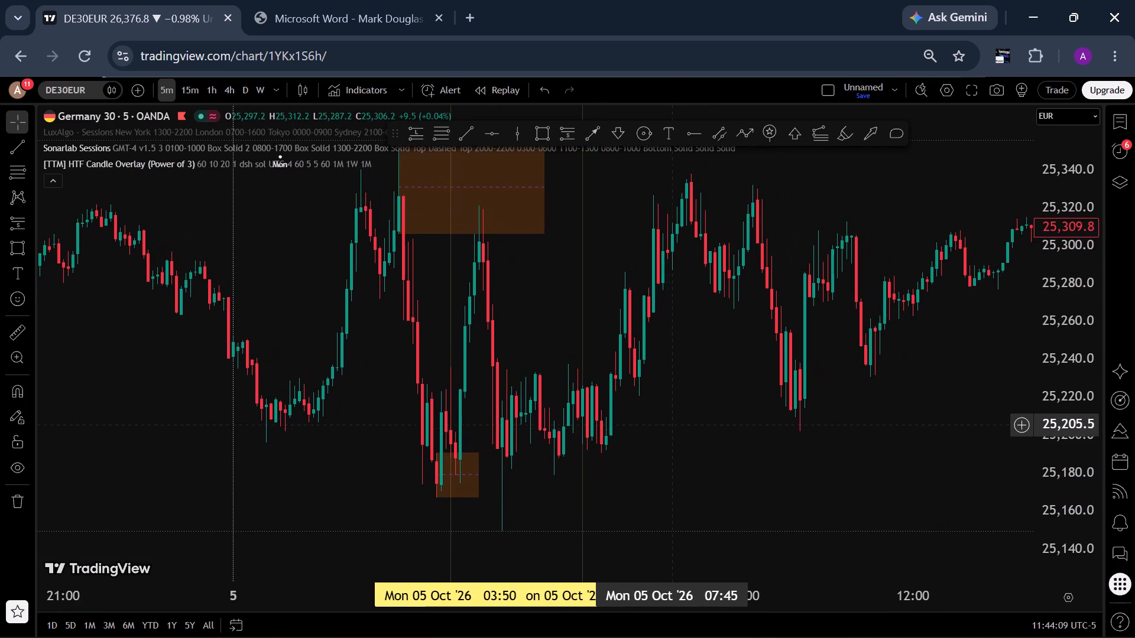
pyautogui.scroll(-1, 465, 593)
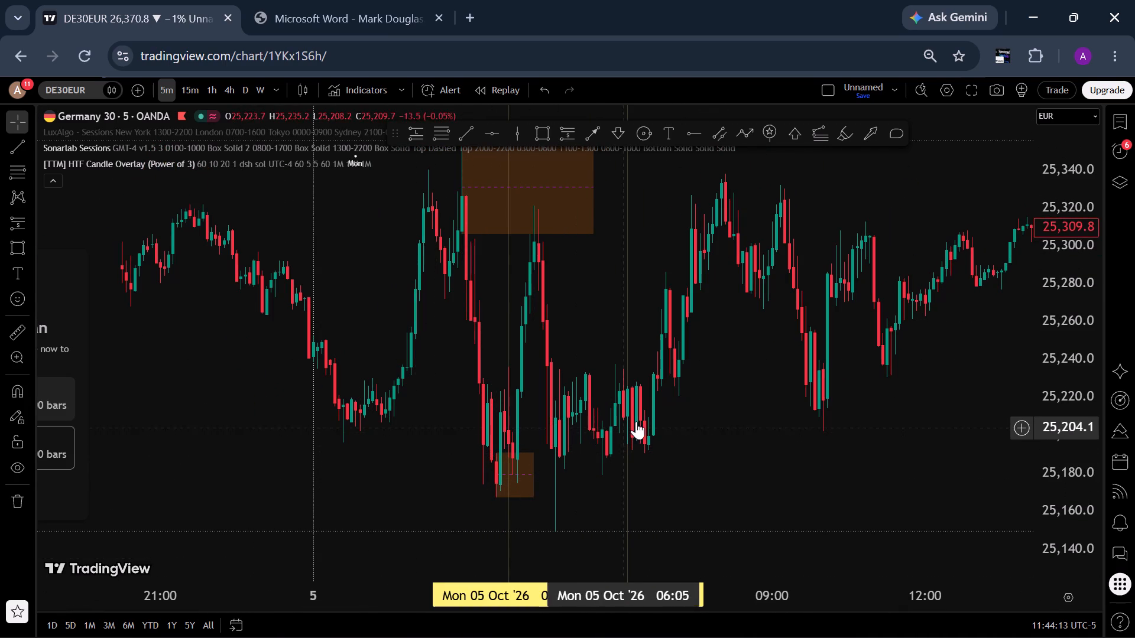
pyautogui.moveTo(585, 286); pyautogui.dragTo(573, 301)
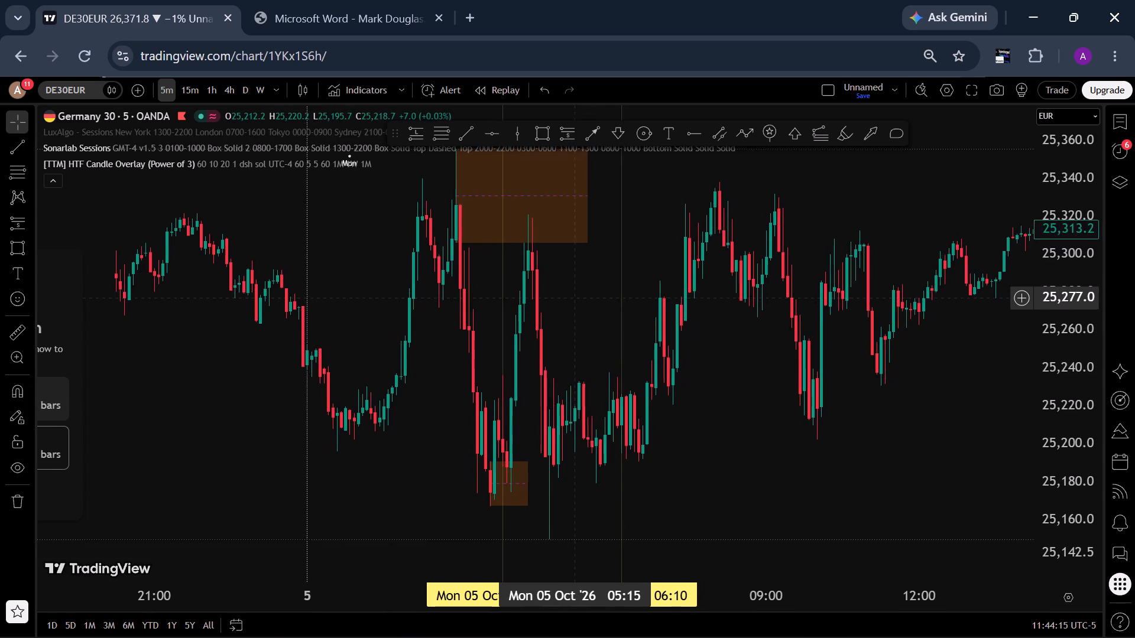
pyautogui.moveTo(573, 301); pyautogui.dragTo(540, 308)
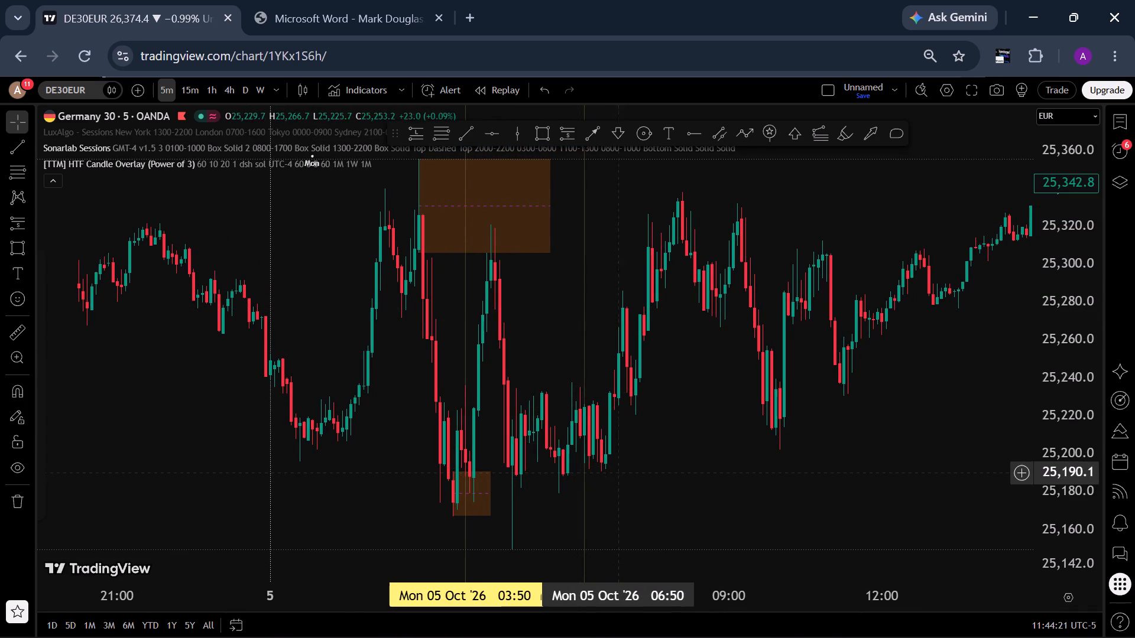
pyautogui.moveTo(676, 366); pyautogui.dragTo(642, 374)
pyautogui.click(640, 374)
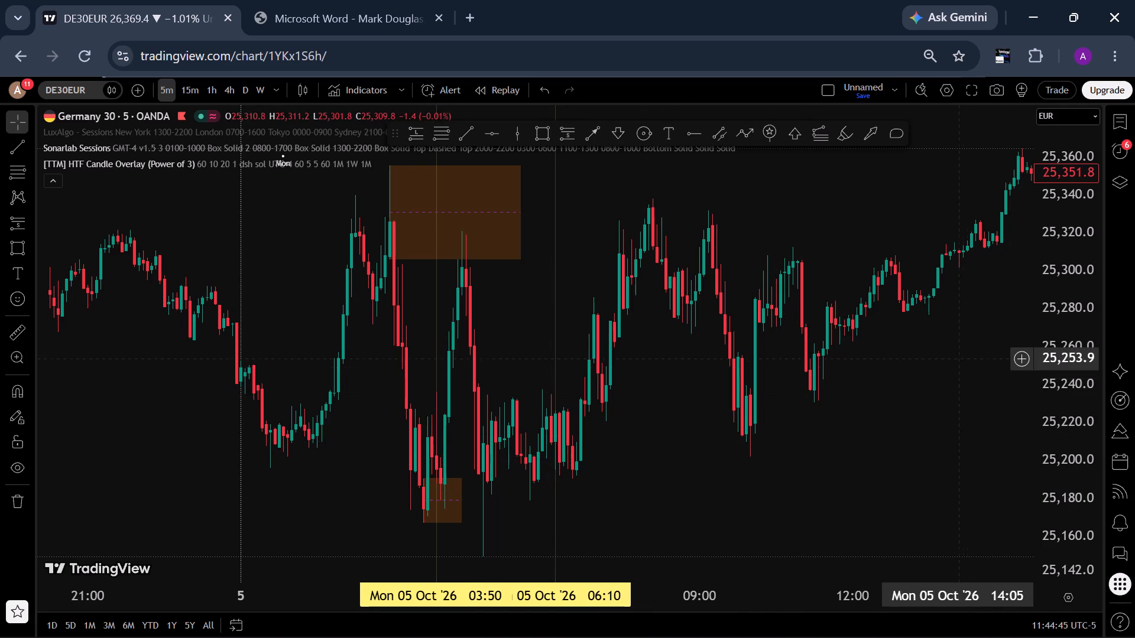
pyautogui.moveTo(954, 356); pyautogui.dragTo(534, 466)
pyautogui.moveTo(800, 424); pyautogui.dragTo(549, 495)
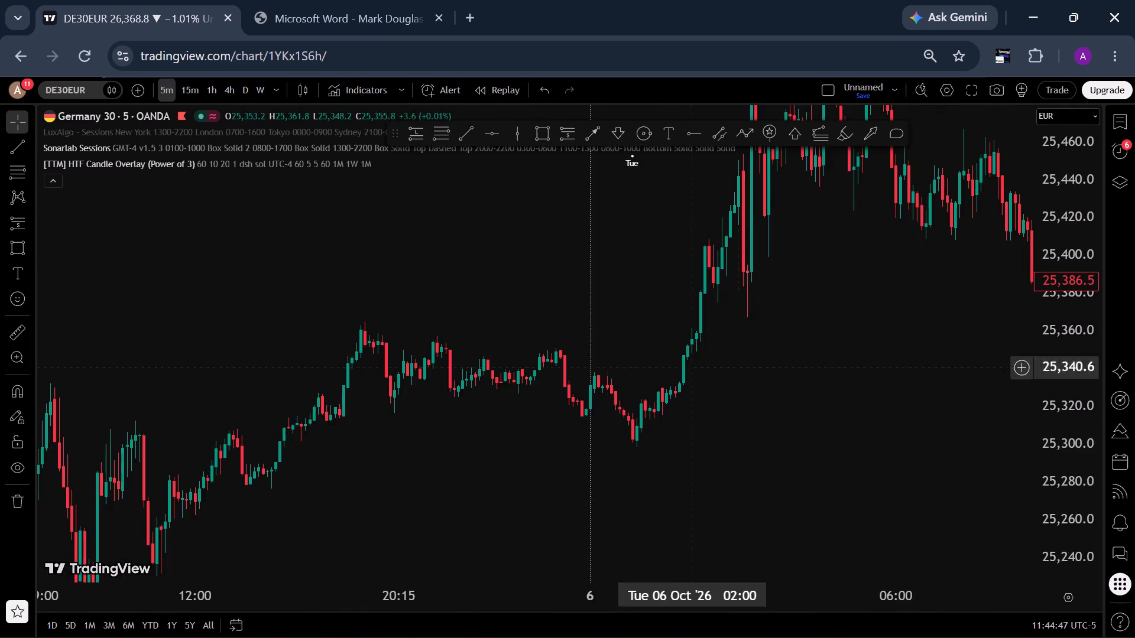
pyautogui.moveTo(761, 313); pyautogui.dragTo(637, 513)
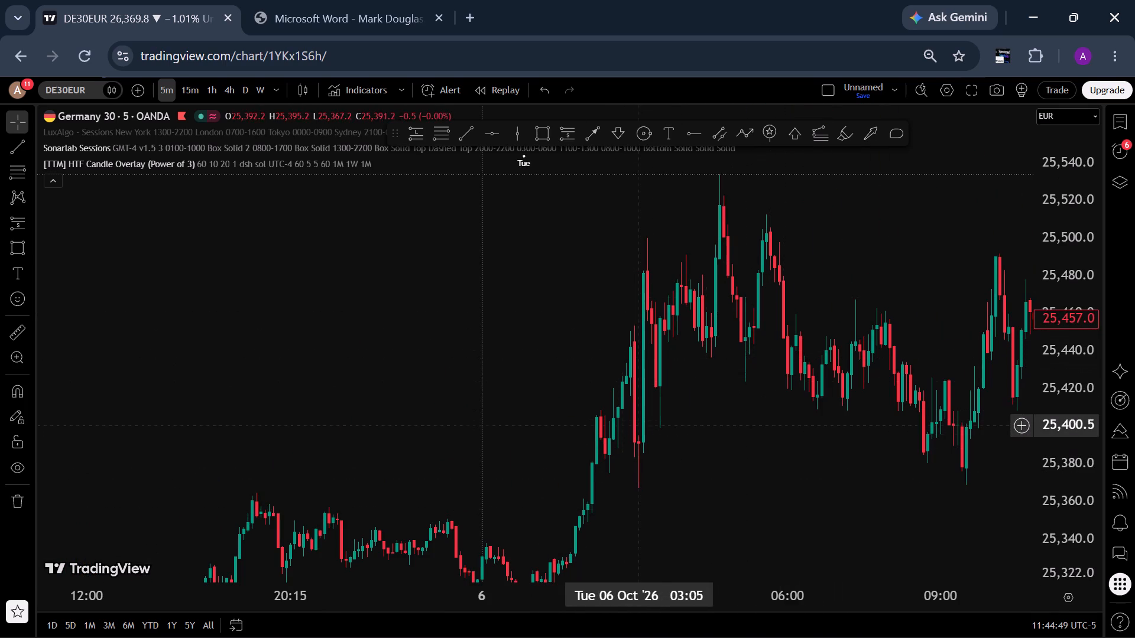
pyautogui.moveTo(756, 422); pyautogui.dragTo(674, 464)
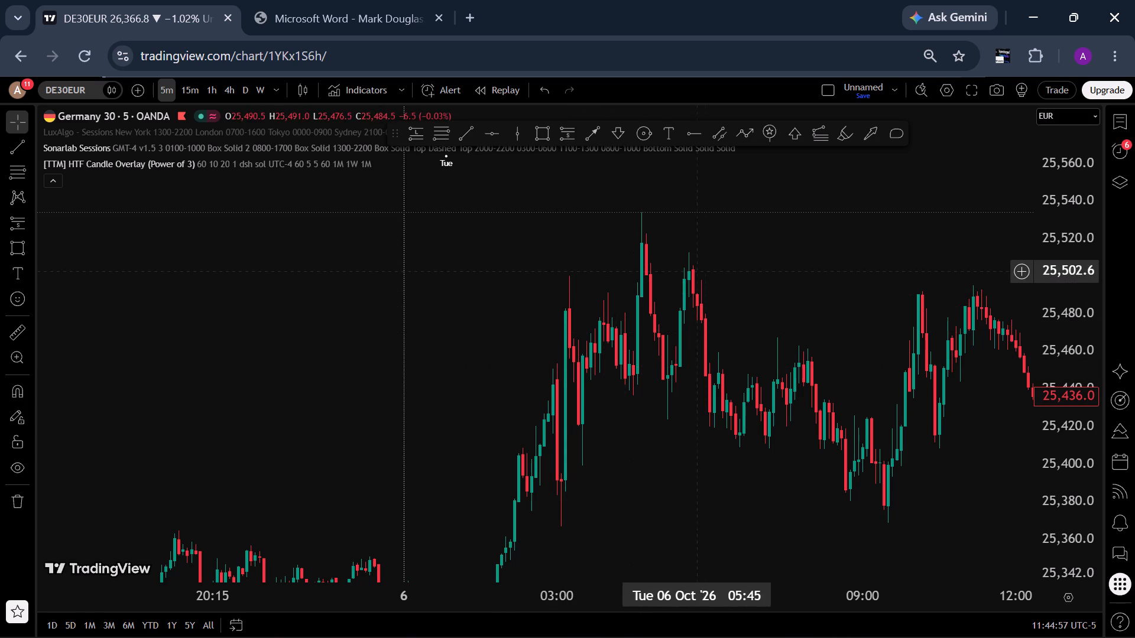
pyautogui.moveTo(805, 303); pyautogui.dragTo(539, 298)
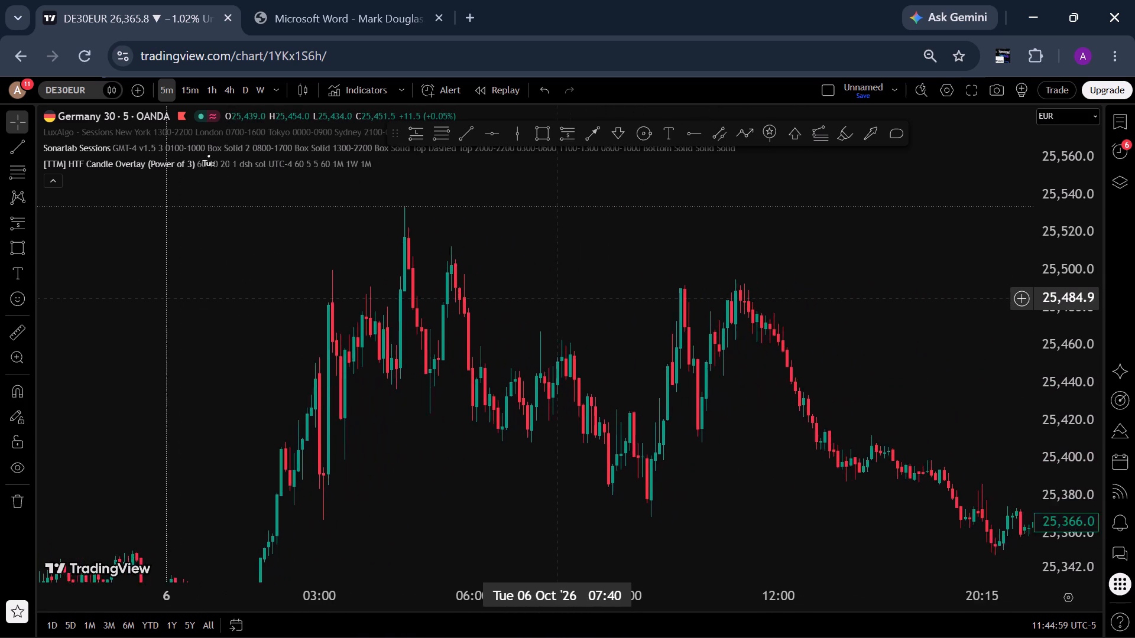
pyautogui.moveTo(539, 298); pyautogui.dragTo(536, 296)
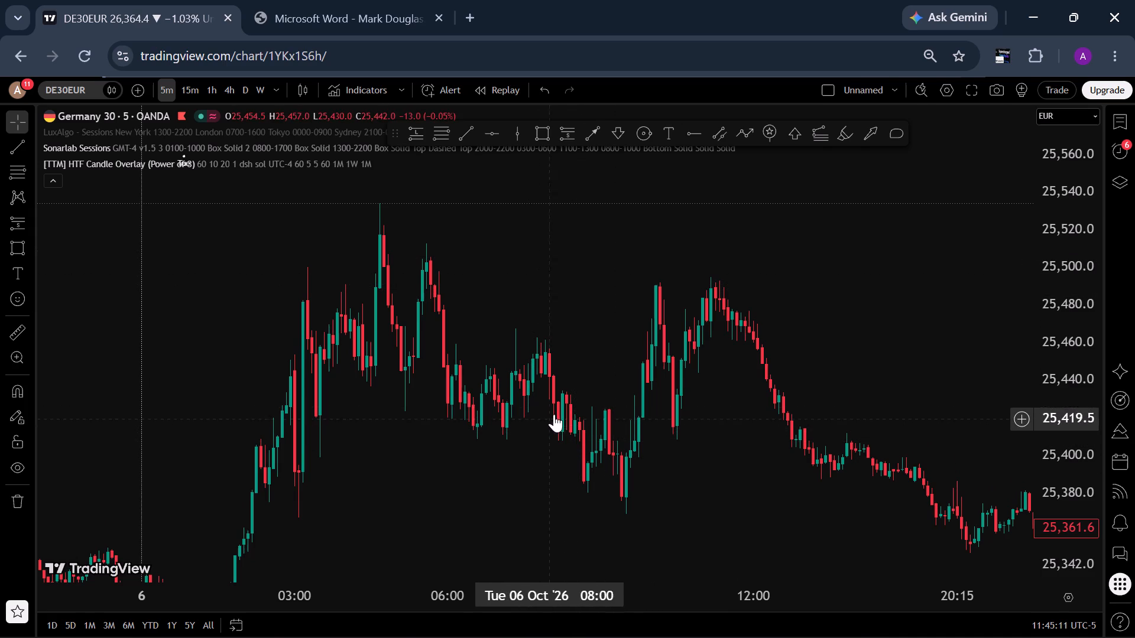
# Return to Monday 5 October and re-examine the price action around and after the two marked zones.
pyautogui.moveTo(398, 469); pyautogui.dragTo(1032, 230)
pyautogui.moveTo(522, 476); pyautogui.dragTo(920, 337)
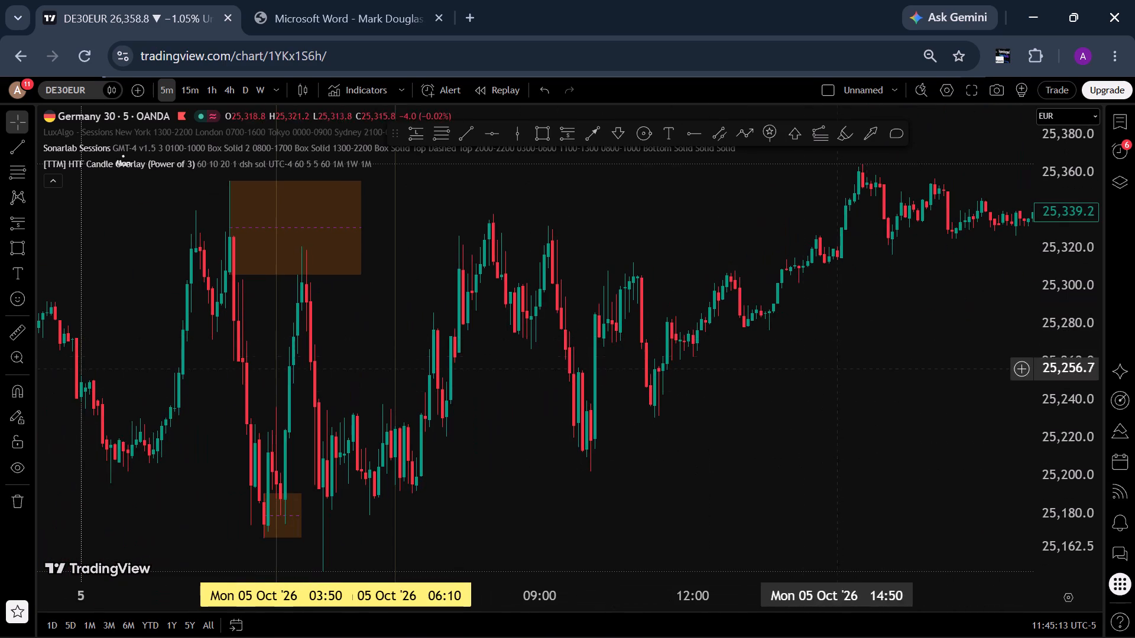
pyautogui.click(718, 424)
pyautogui.click(687, 405)
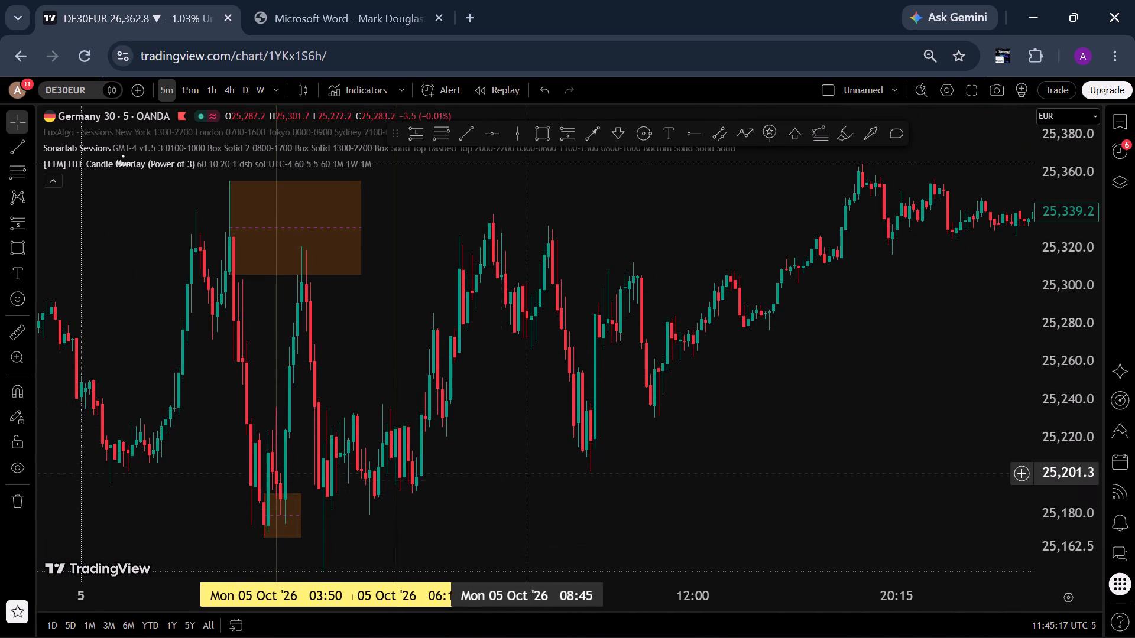
pyautogui.moveTo(520, 470); pyautogui.dragTo(690, 481)
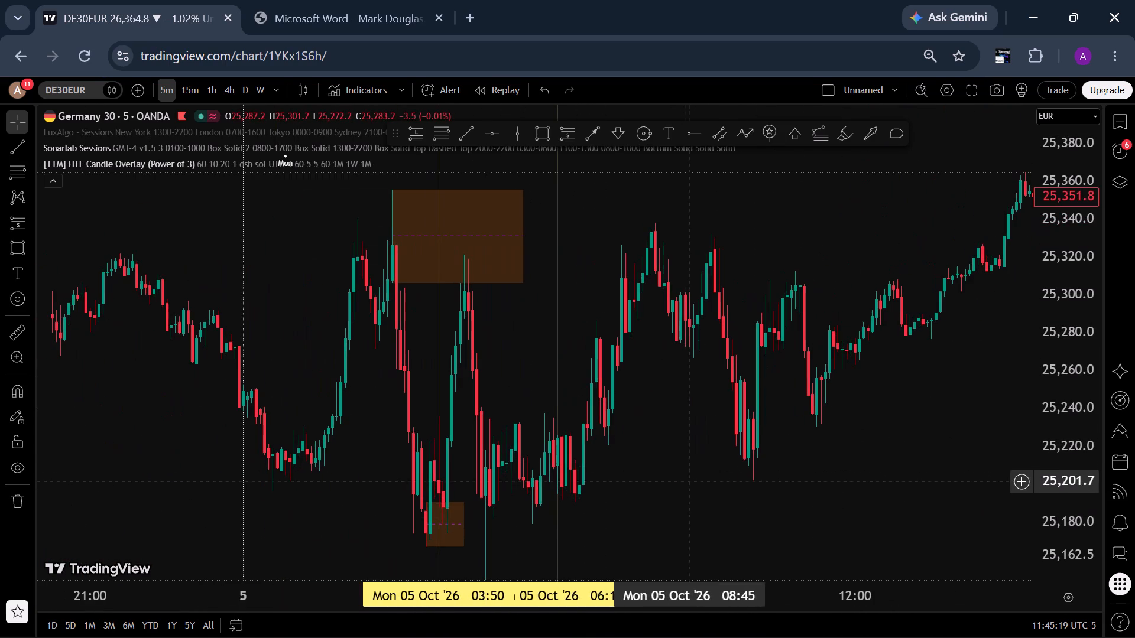
pyautogui.scroll(2, 554, 599)
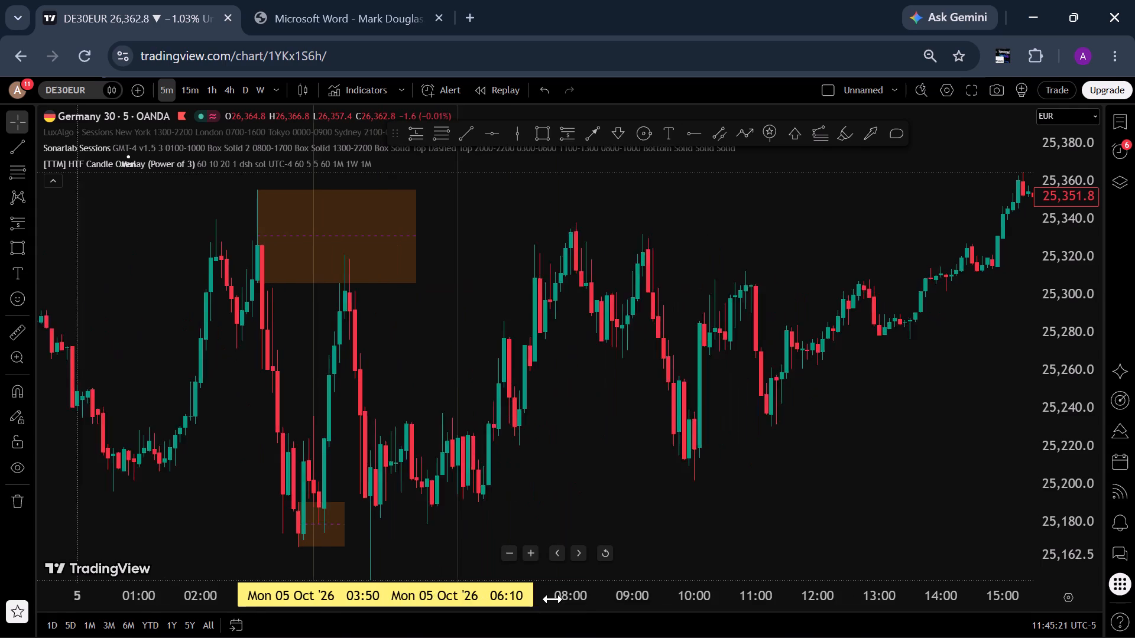
pyautogui.scroll(1, 553, 599)
pyautogui.scroll(-2, 553, 599)
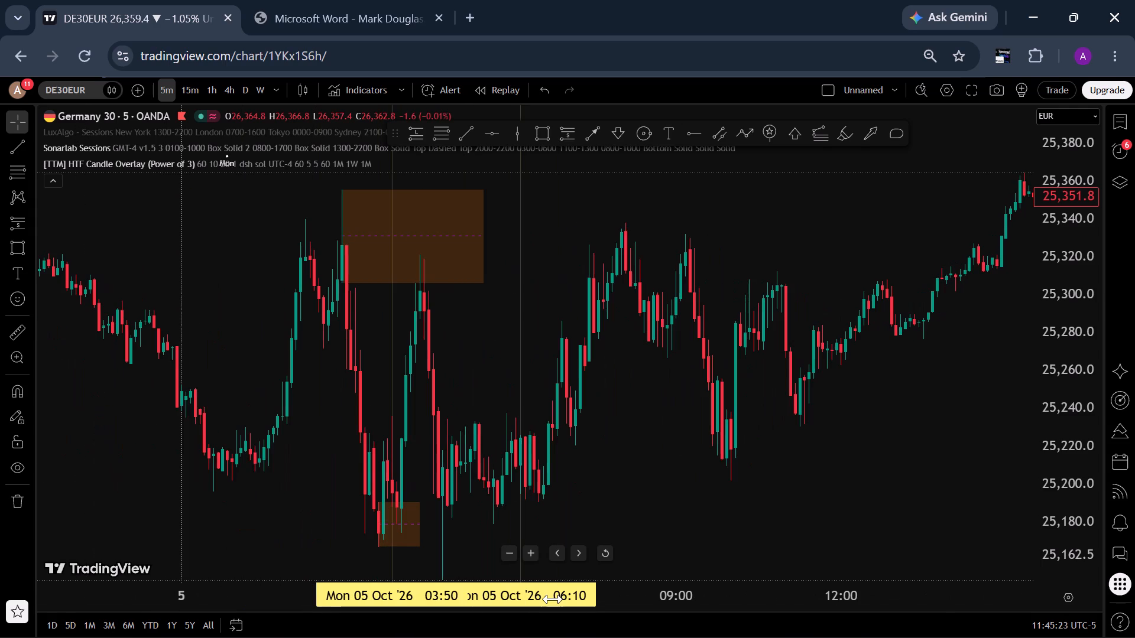
# Place a vertical line at 03:50 on Tuesday 6 October.
pyautogui.scroll(1, 552, 599)
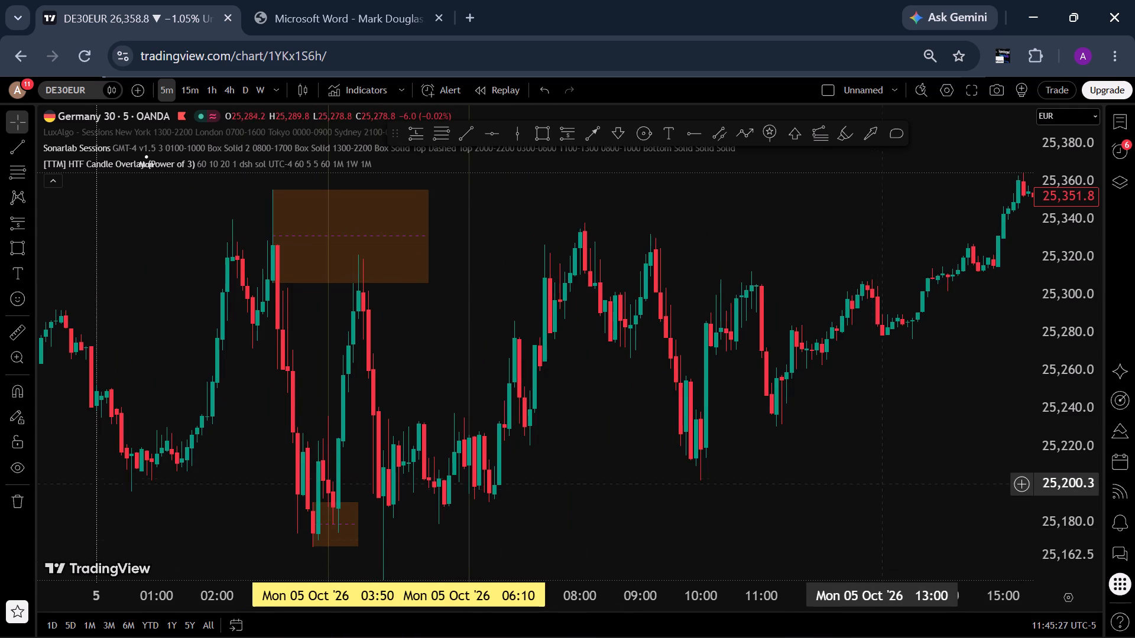
pyautogui.moveTo(883, 474); pyautogui.dragTo(327, 530)
pyautogui.moveTo(743, 338); pyautogui.dragTo(376, 551)
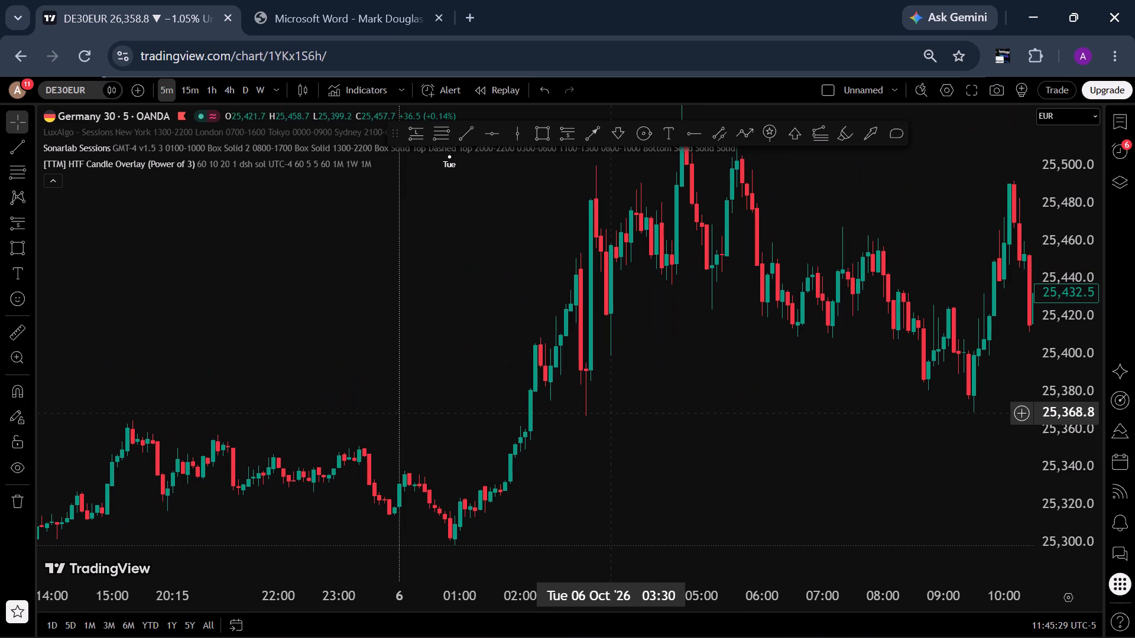
pyautogui.moveTo(613, 408); pyautogui.dragTo(576, 444)
pyautogui.moveTo(576, 445); pyautogui.dragTo(478, 513)
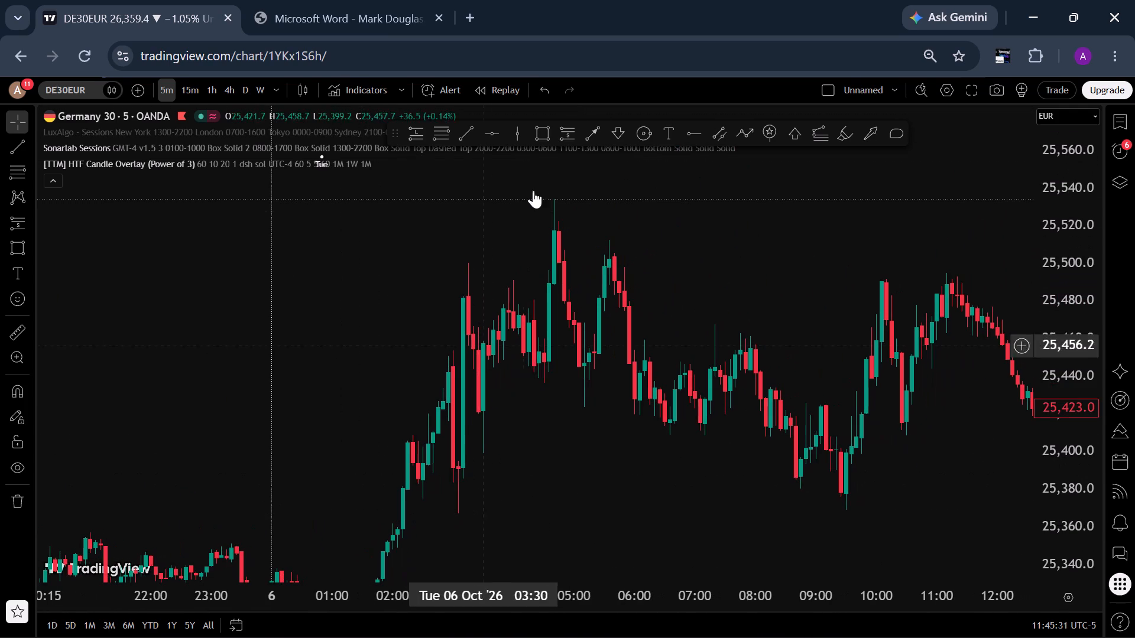
pyautogui.click(523, 139)
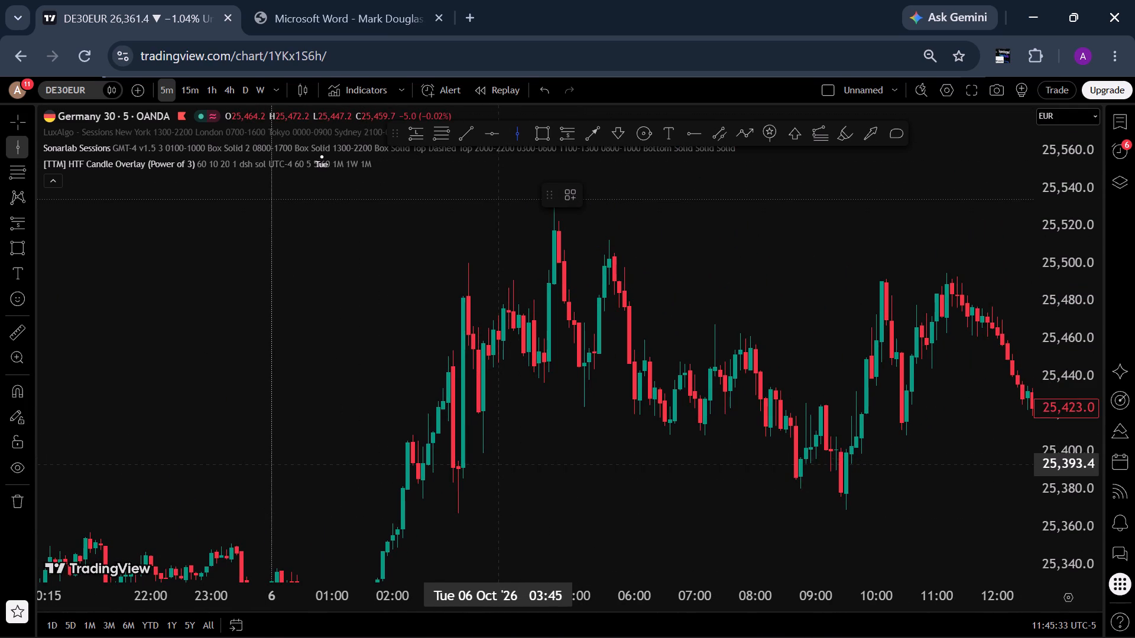
pyautogui.click(505, 460)
pyautogui.click(563, 465)
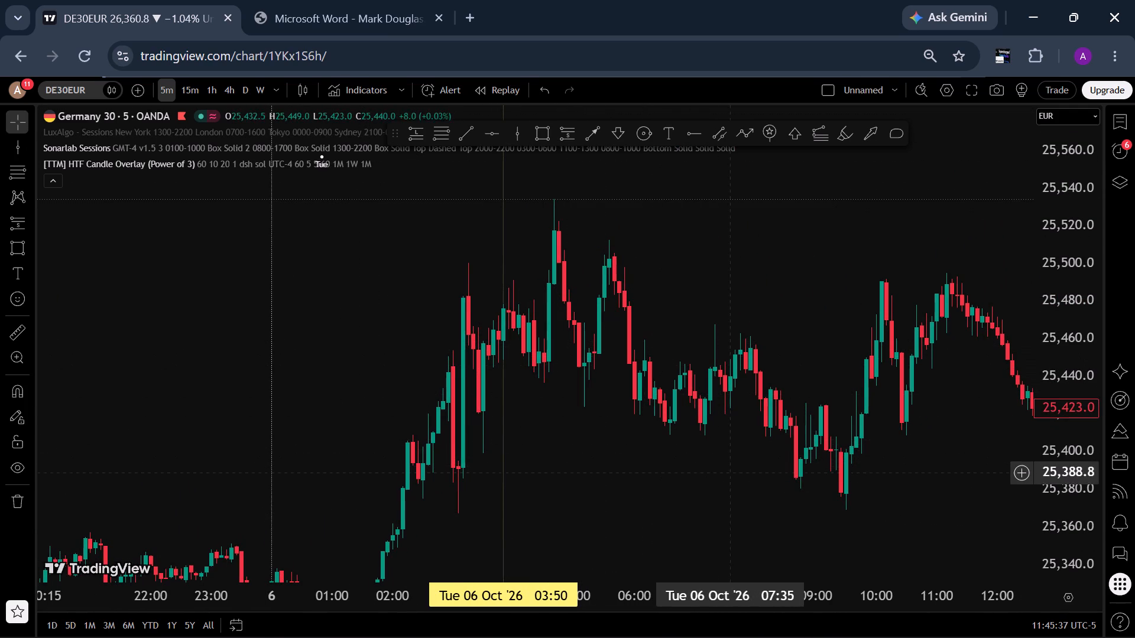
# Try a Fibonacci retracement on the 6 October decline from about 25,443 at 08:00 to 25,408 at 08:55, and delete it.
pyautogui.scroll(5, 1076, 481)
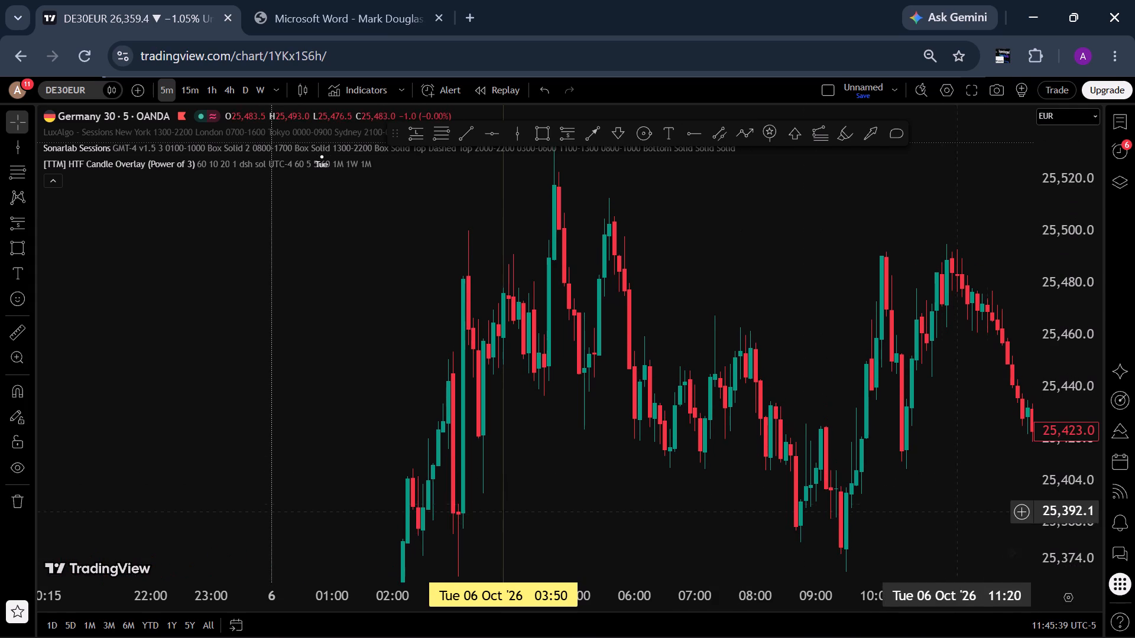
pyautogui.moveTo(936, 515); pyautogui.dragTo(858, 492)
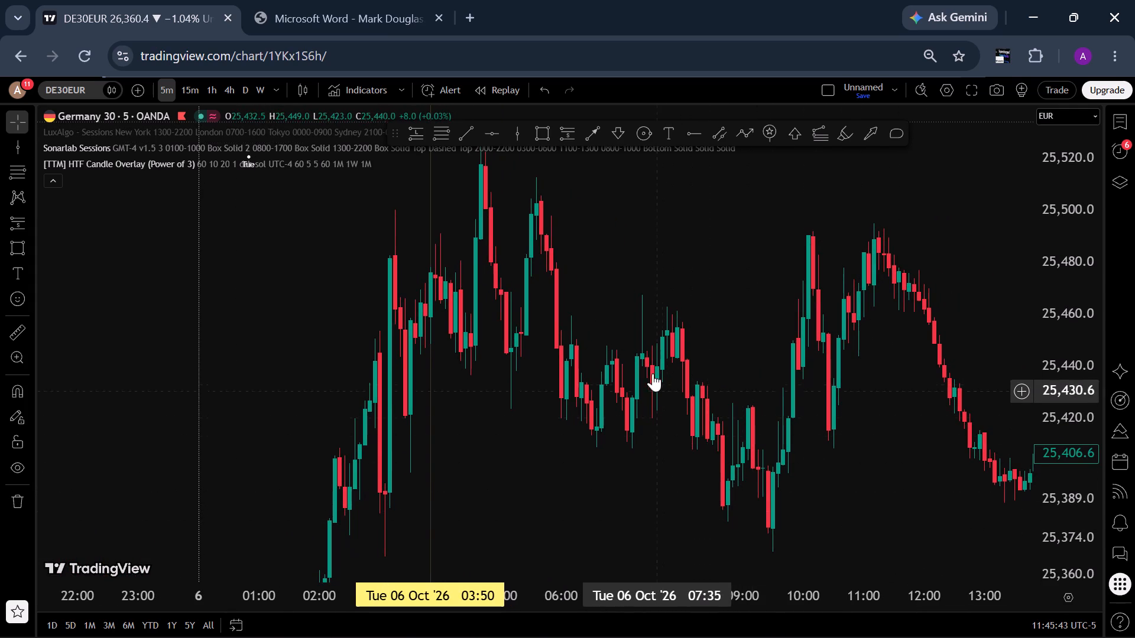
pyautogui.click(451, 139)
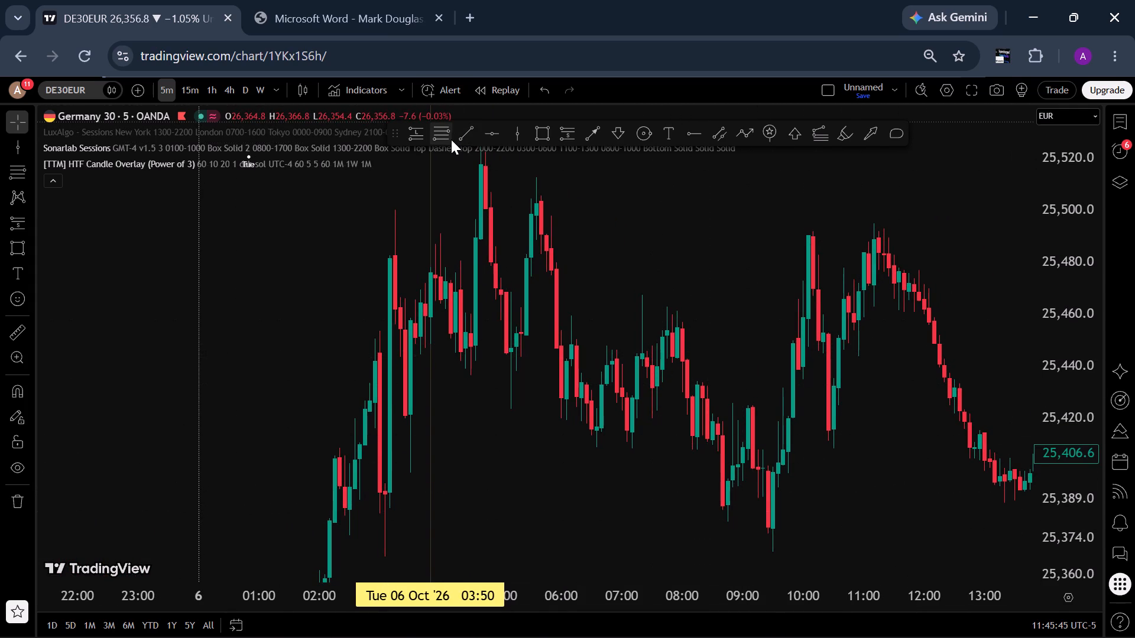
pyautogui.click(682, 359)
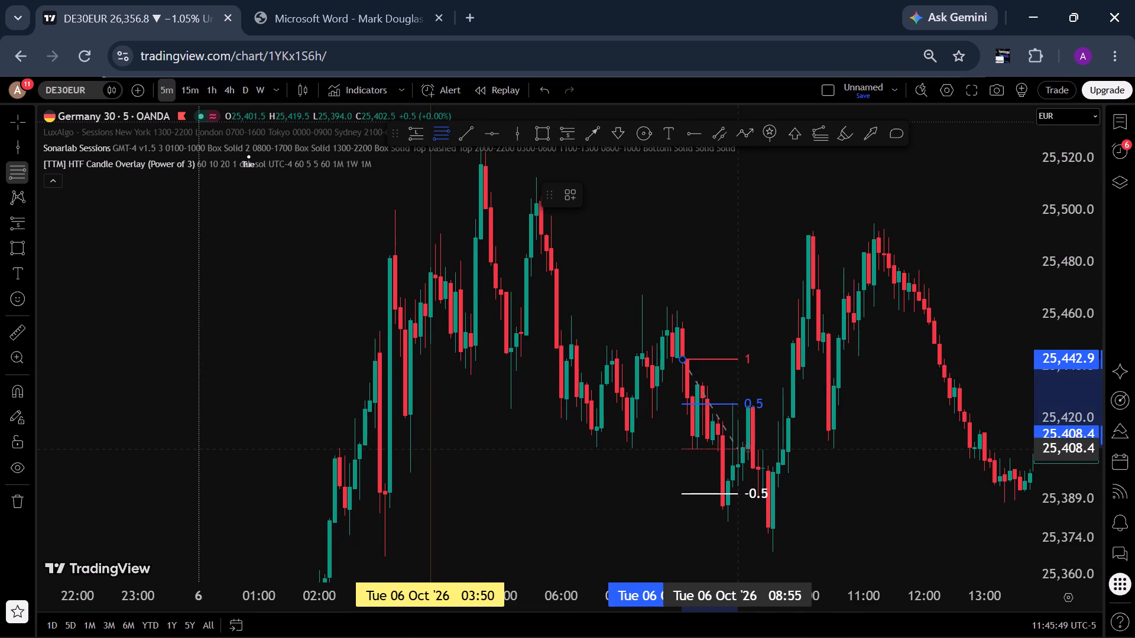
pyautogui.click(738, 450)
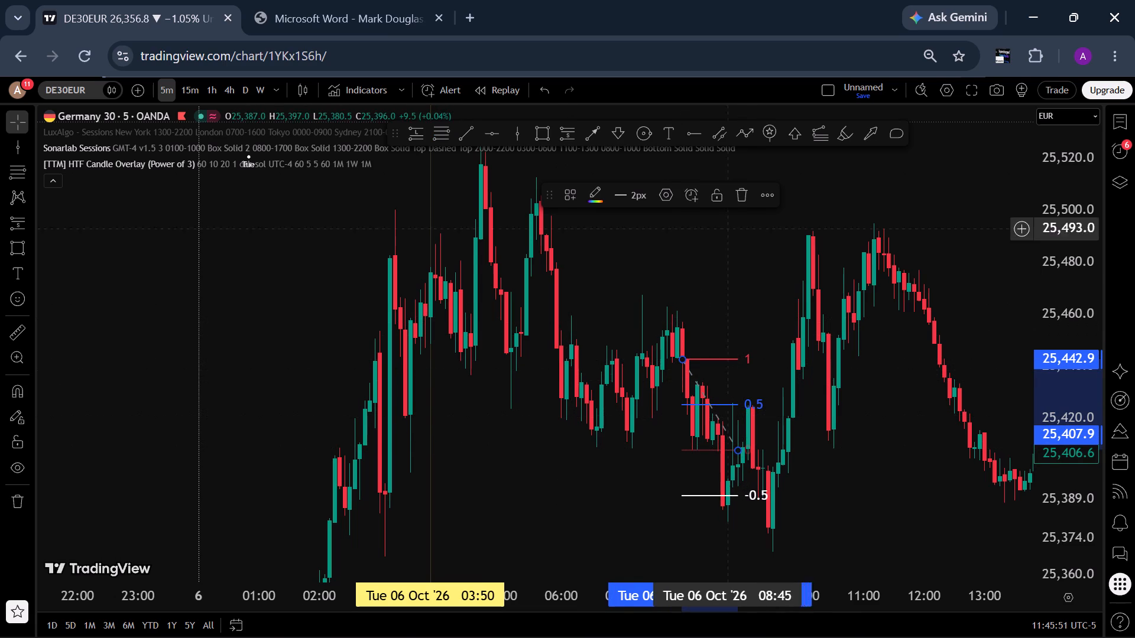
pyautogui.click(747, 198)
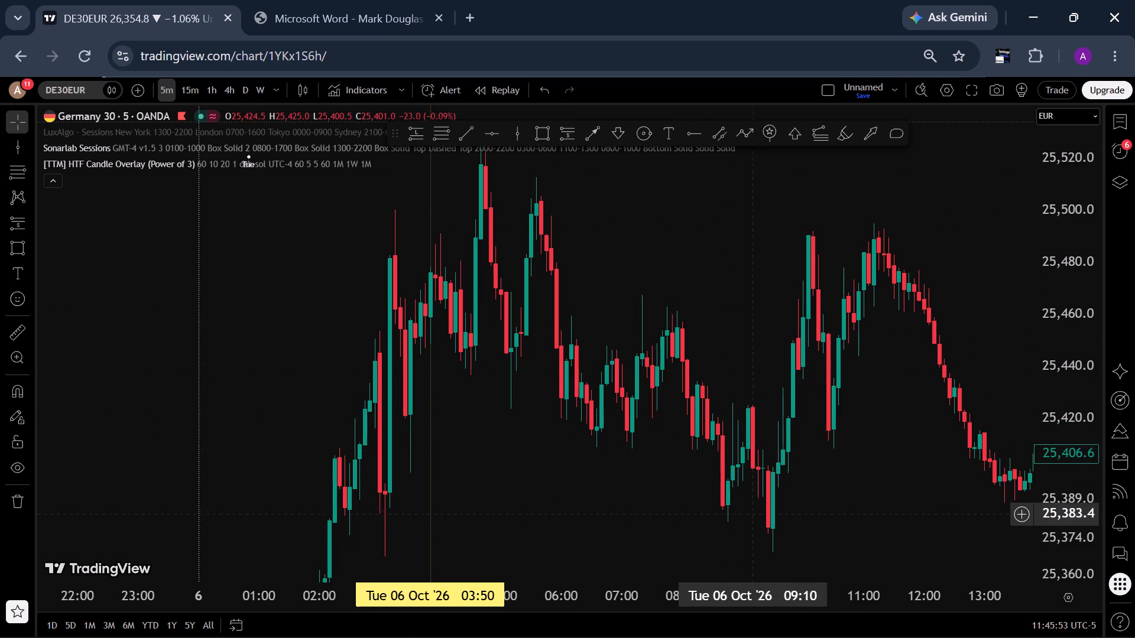
# Open Forex Factory in a new tab, look over its news and calendar, and return to the DE30EUR chart.
pyautogui.moveTo(756, 518); pyautogui.dragTo(640, 486)
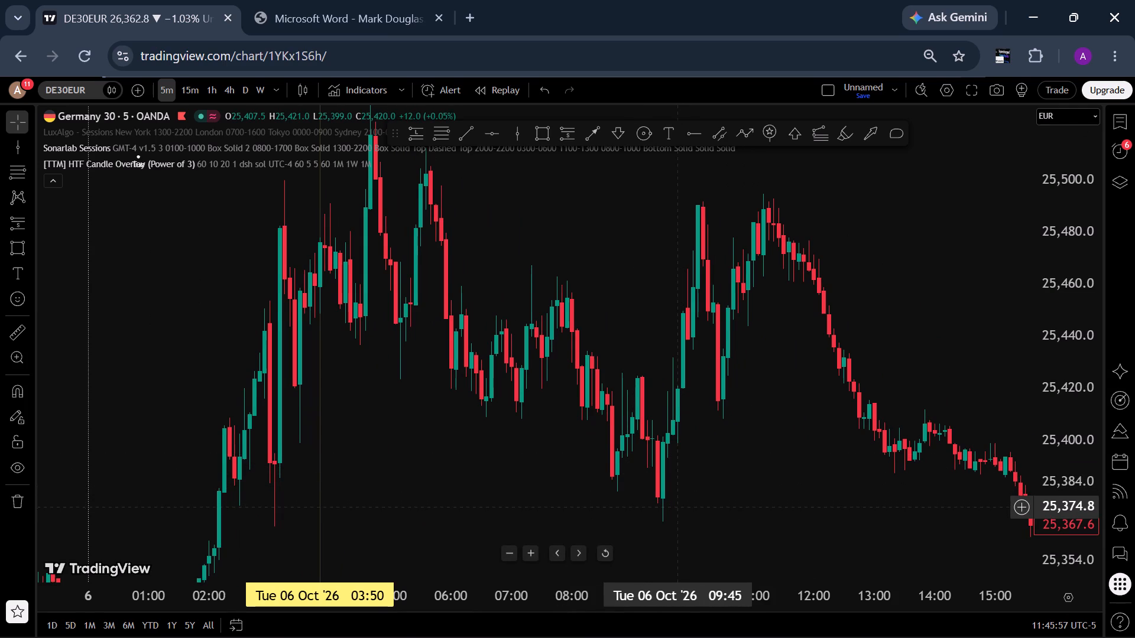
pyautogui.moveTo(678, 506); pyautogui.dragTo(644, 487)
pyautogui.click(474, 17)
pyautogui.press('f')
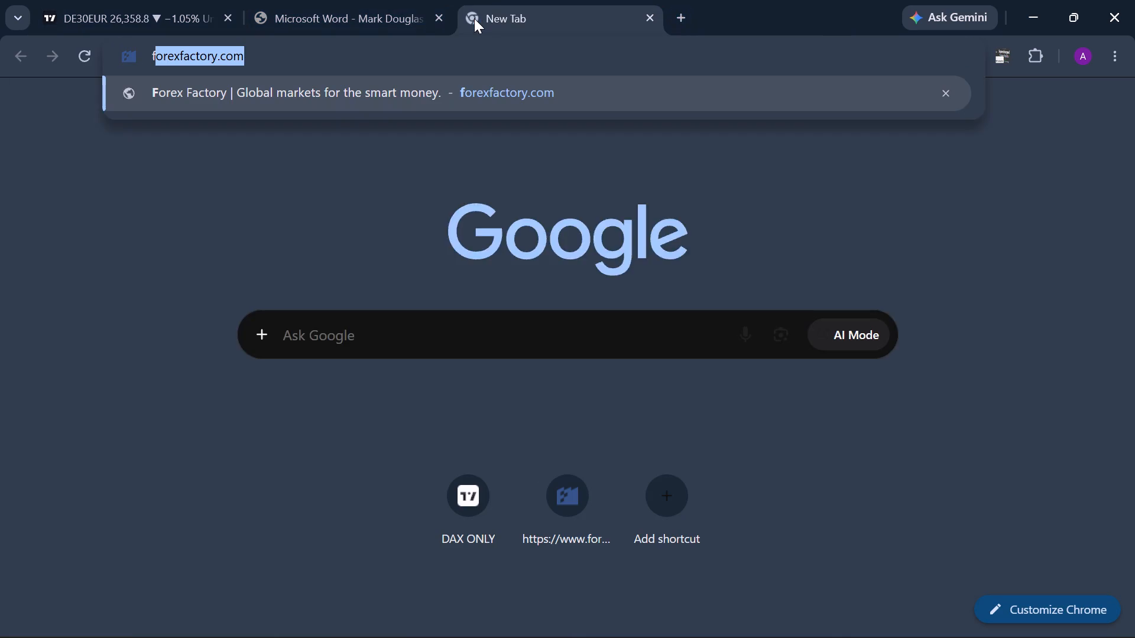
pyautogui.press('Return')
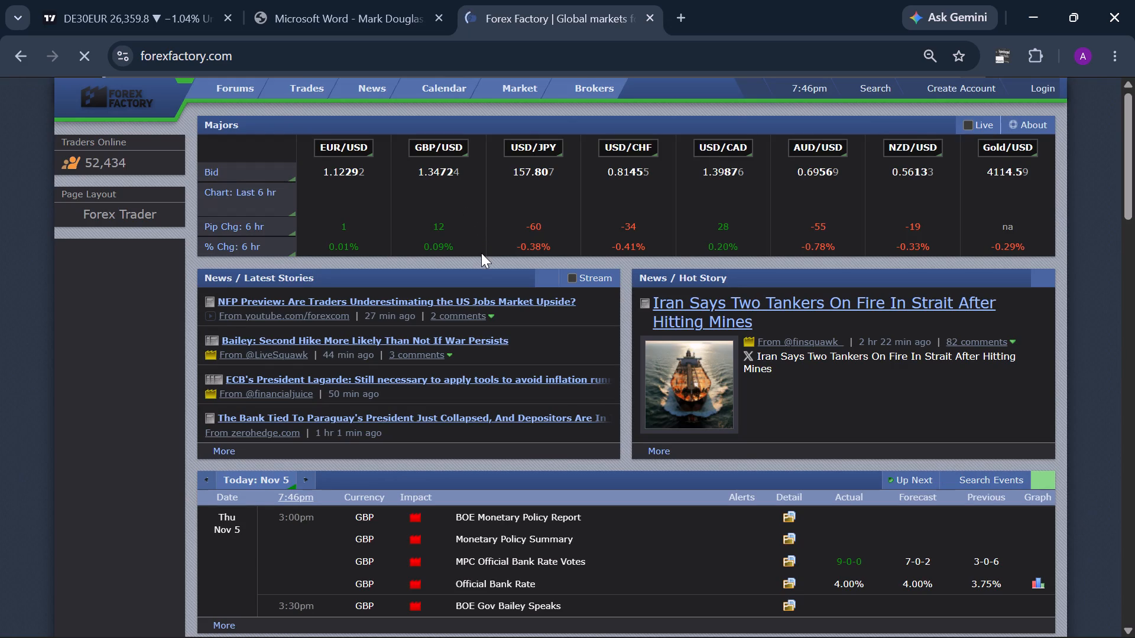
pyautogui.scroll(-1, 481, 253)
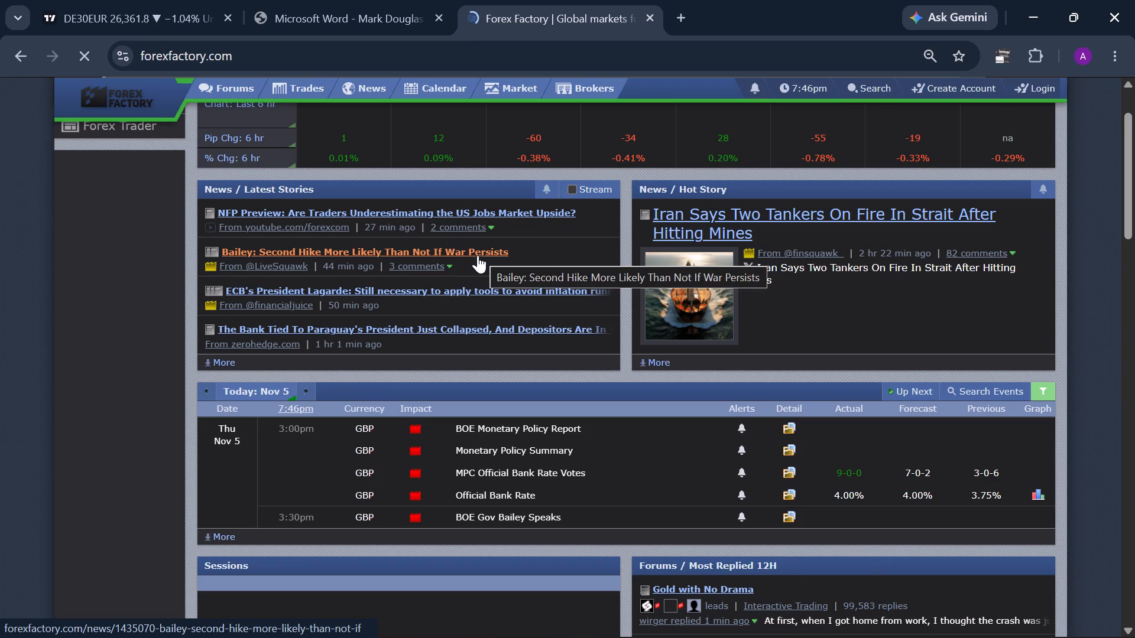
pyautogui.click(193, 17)
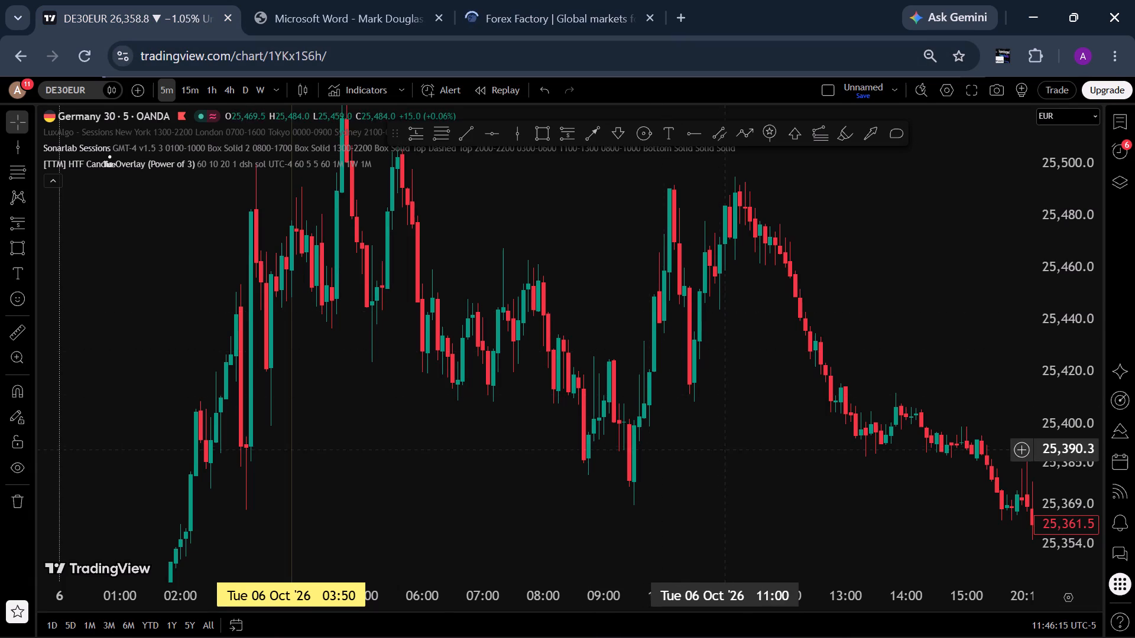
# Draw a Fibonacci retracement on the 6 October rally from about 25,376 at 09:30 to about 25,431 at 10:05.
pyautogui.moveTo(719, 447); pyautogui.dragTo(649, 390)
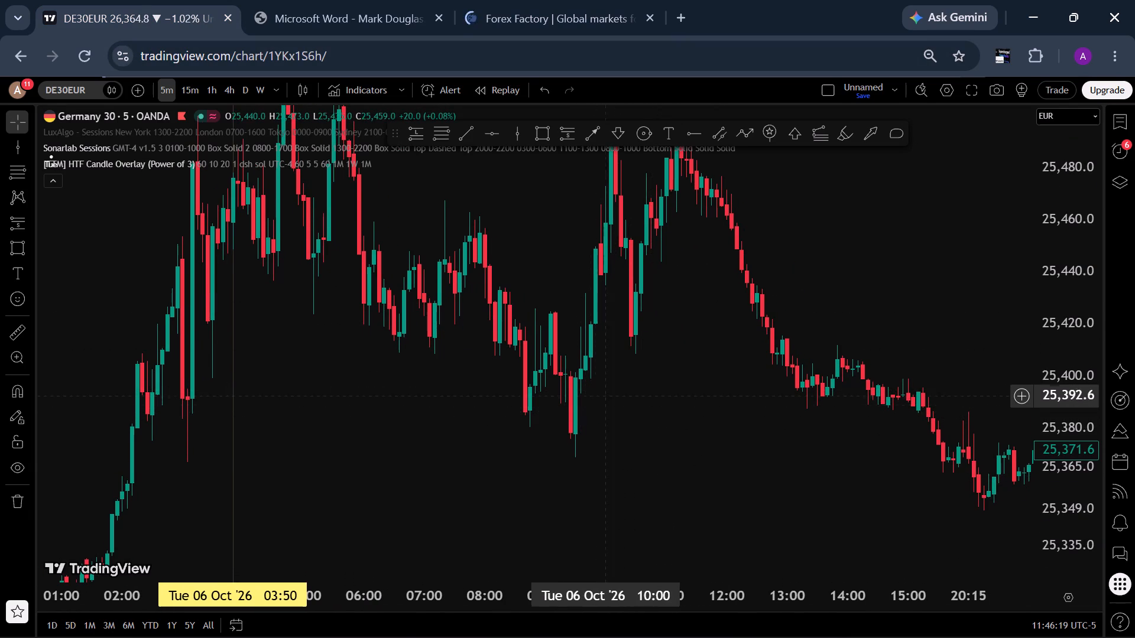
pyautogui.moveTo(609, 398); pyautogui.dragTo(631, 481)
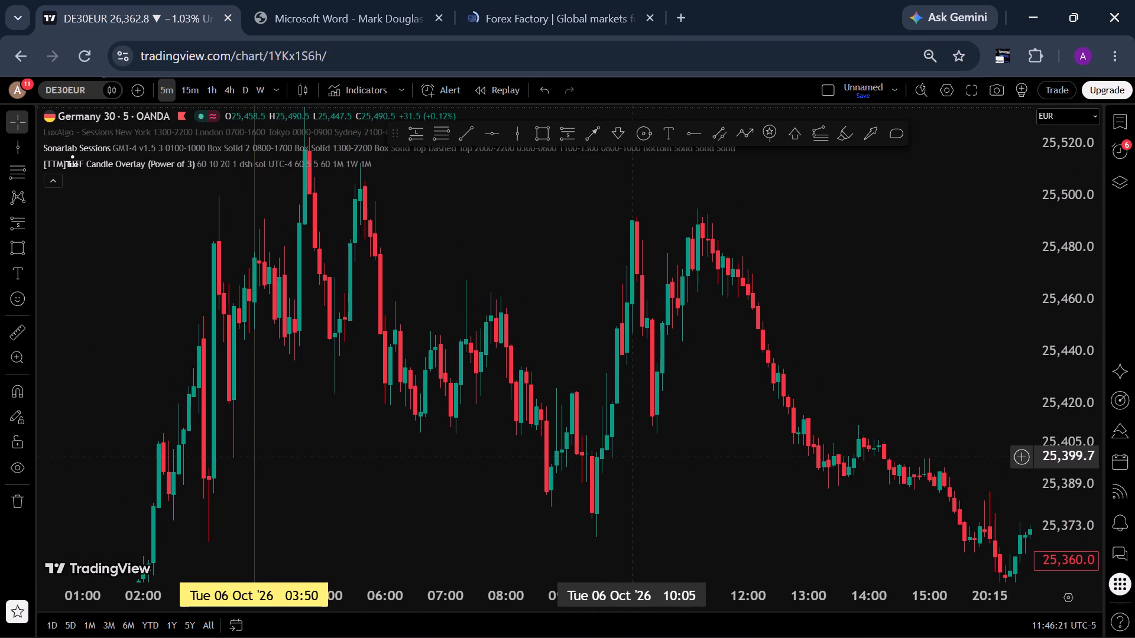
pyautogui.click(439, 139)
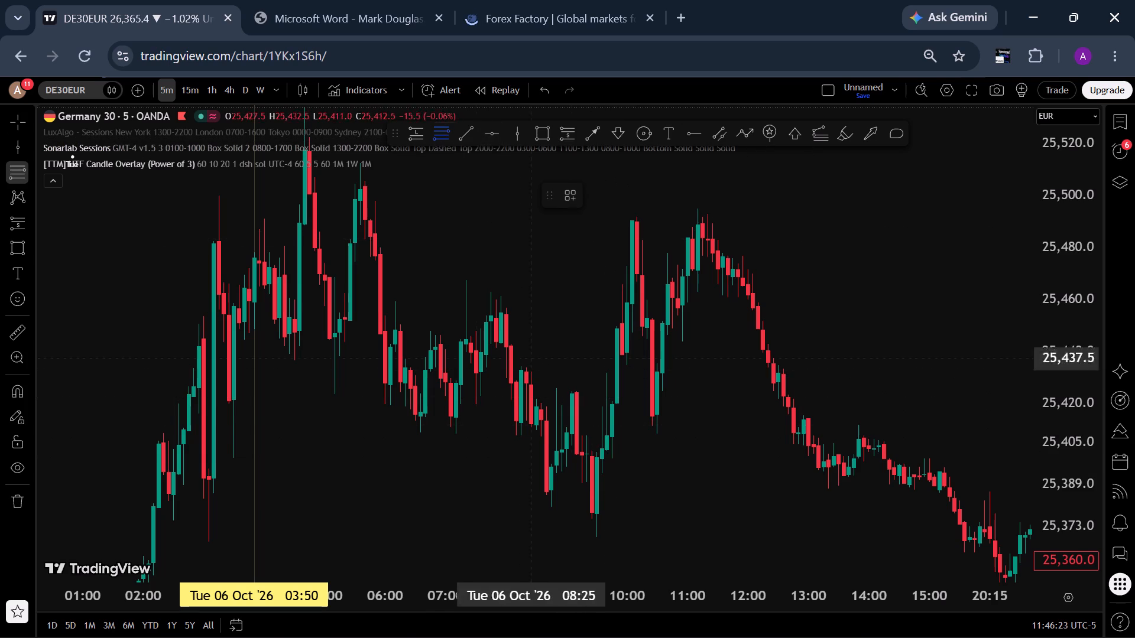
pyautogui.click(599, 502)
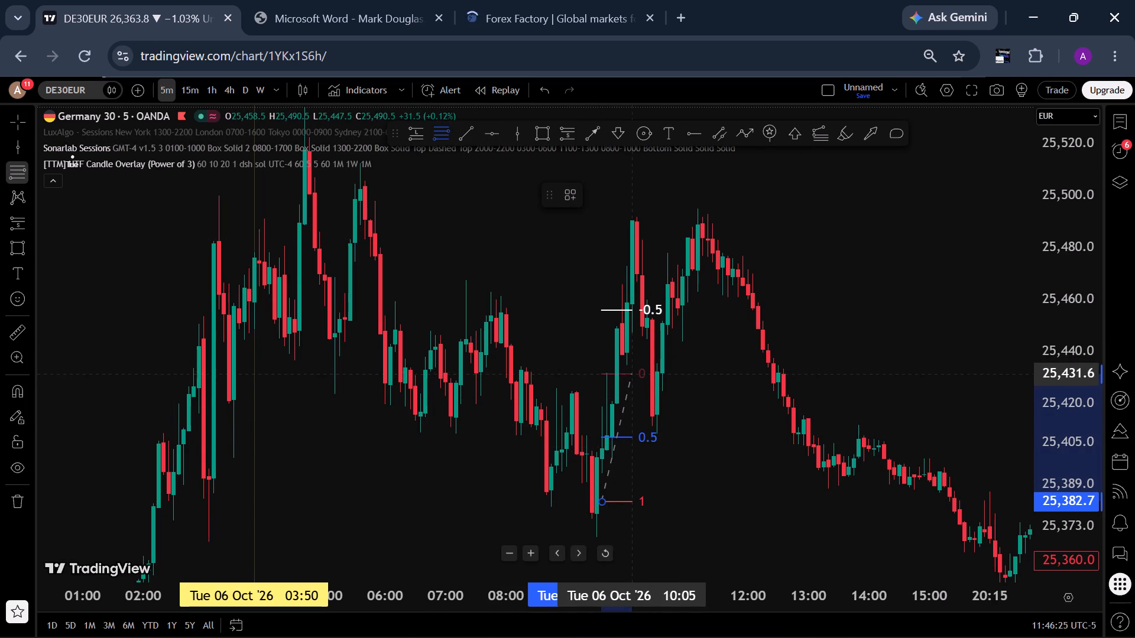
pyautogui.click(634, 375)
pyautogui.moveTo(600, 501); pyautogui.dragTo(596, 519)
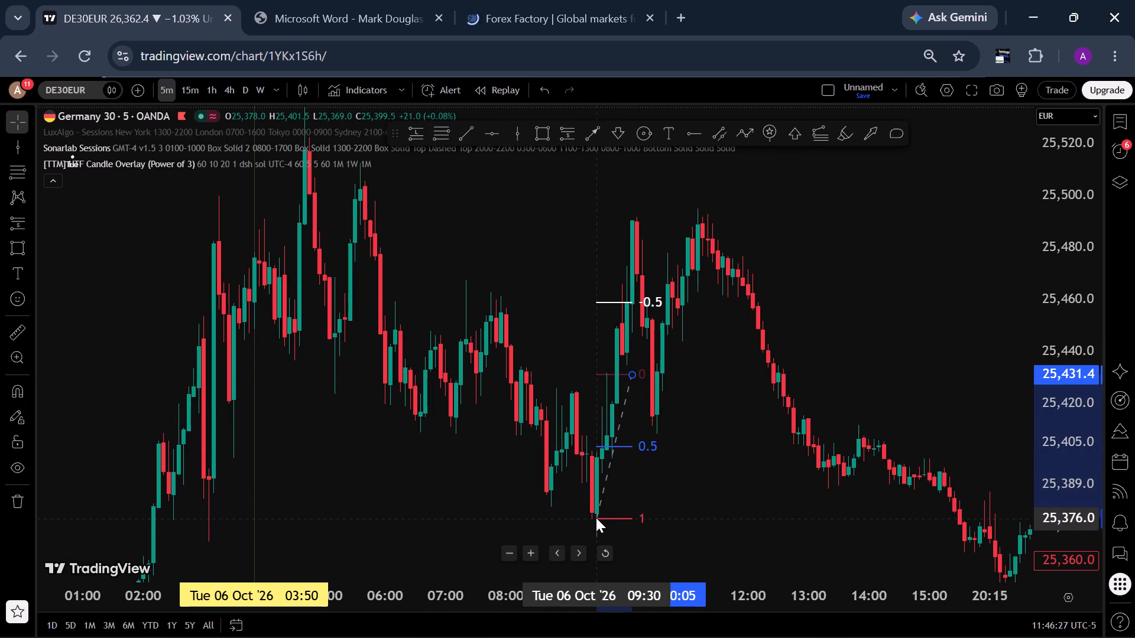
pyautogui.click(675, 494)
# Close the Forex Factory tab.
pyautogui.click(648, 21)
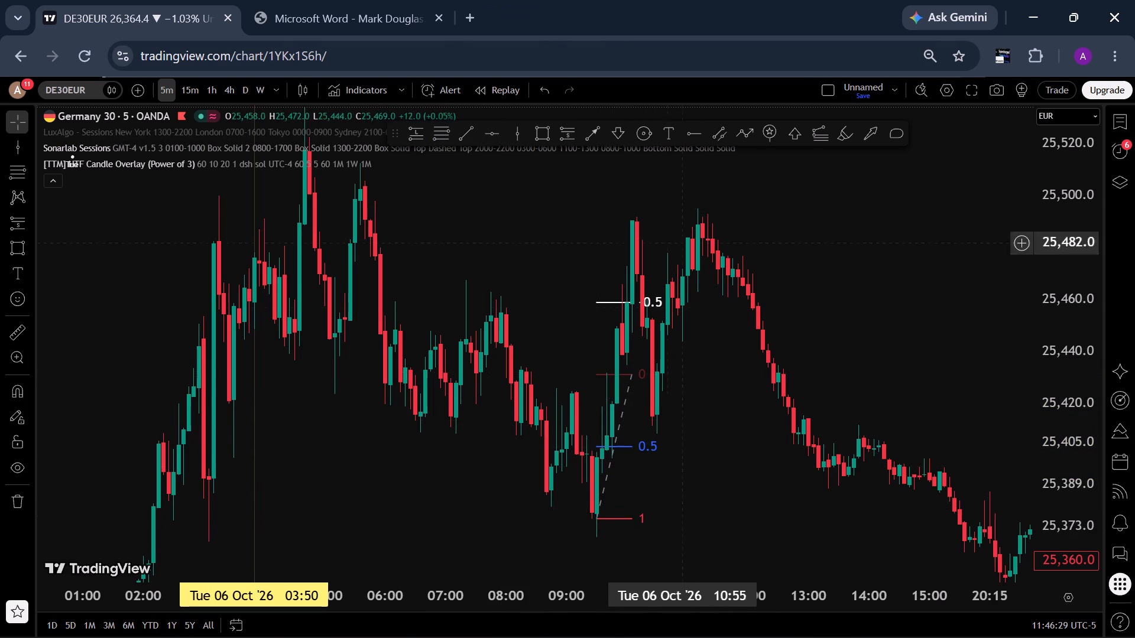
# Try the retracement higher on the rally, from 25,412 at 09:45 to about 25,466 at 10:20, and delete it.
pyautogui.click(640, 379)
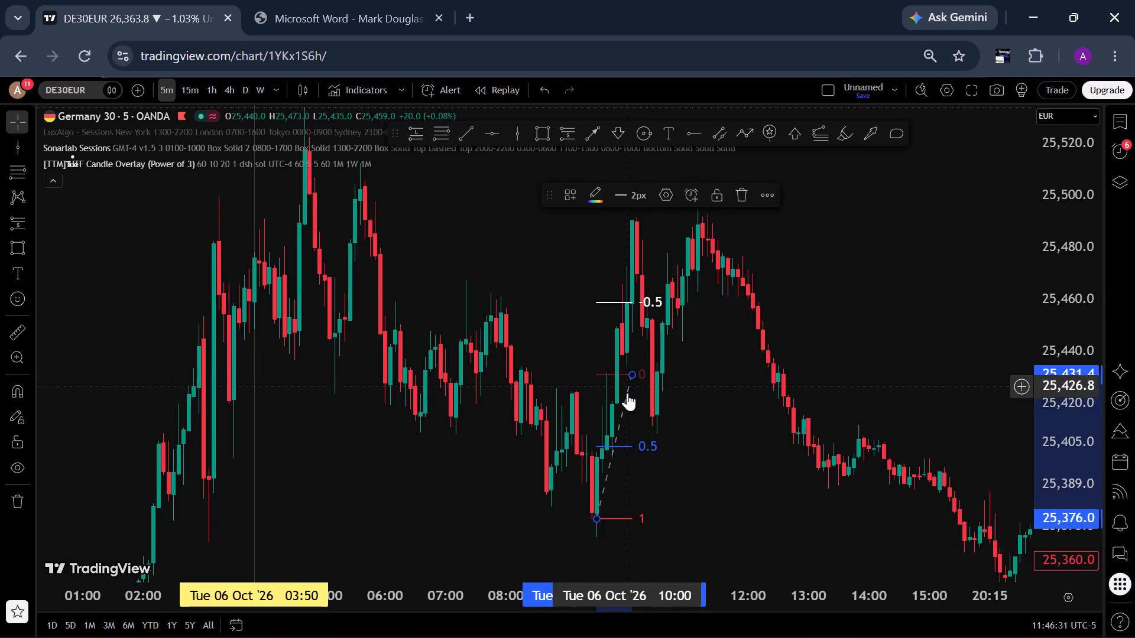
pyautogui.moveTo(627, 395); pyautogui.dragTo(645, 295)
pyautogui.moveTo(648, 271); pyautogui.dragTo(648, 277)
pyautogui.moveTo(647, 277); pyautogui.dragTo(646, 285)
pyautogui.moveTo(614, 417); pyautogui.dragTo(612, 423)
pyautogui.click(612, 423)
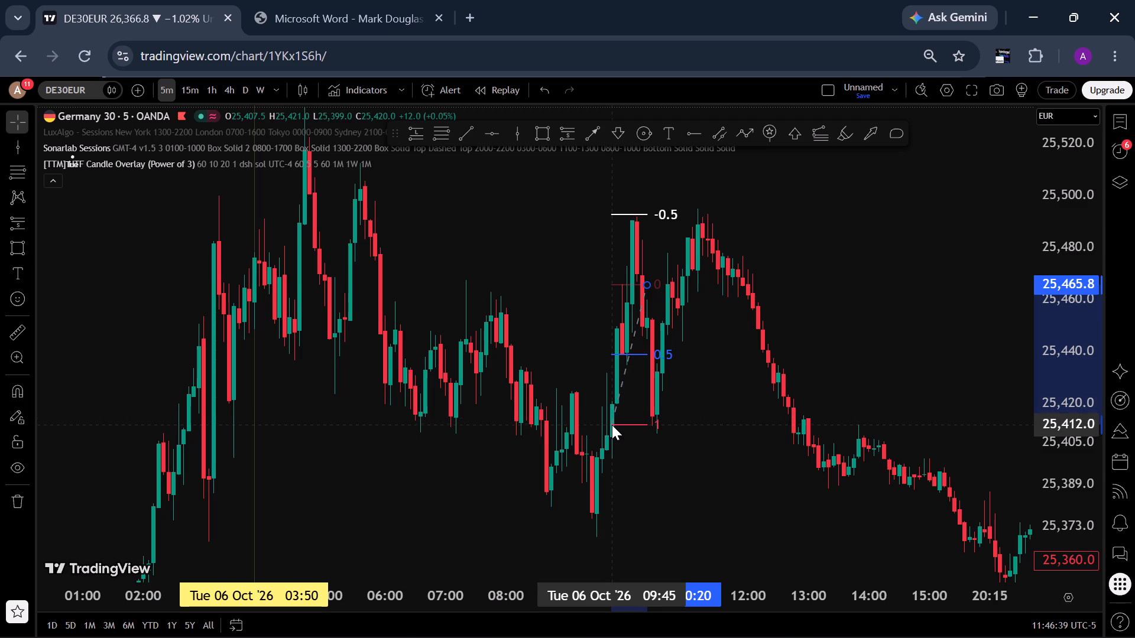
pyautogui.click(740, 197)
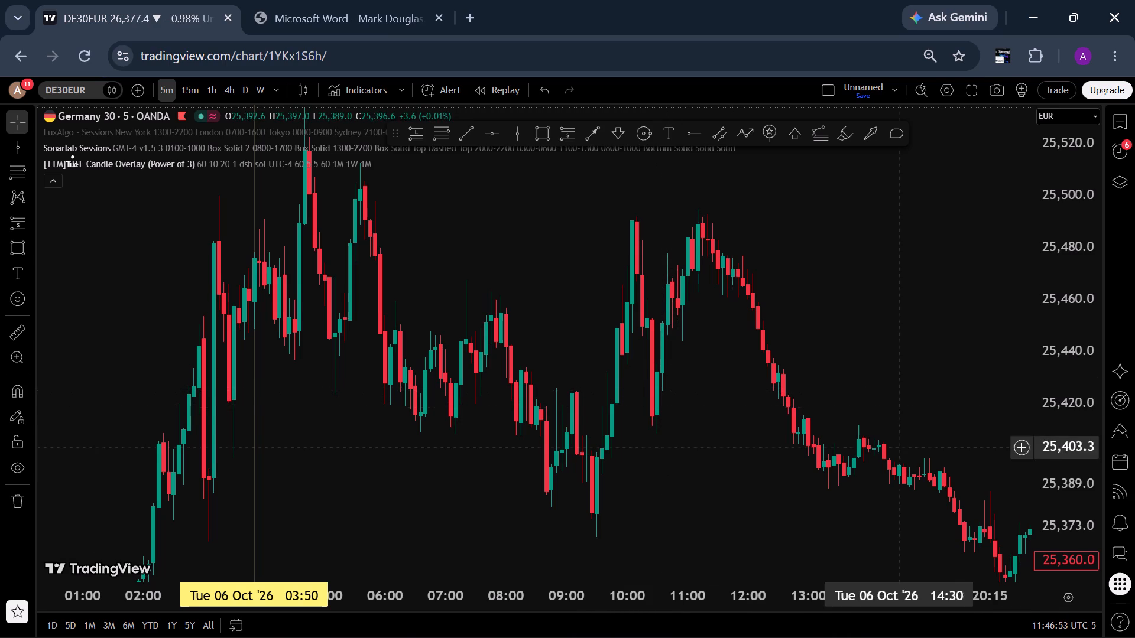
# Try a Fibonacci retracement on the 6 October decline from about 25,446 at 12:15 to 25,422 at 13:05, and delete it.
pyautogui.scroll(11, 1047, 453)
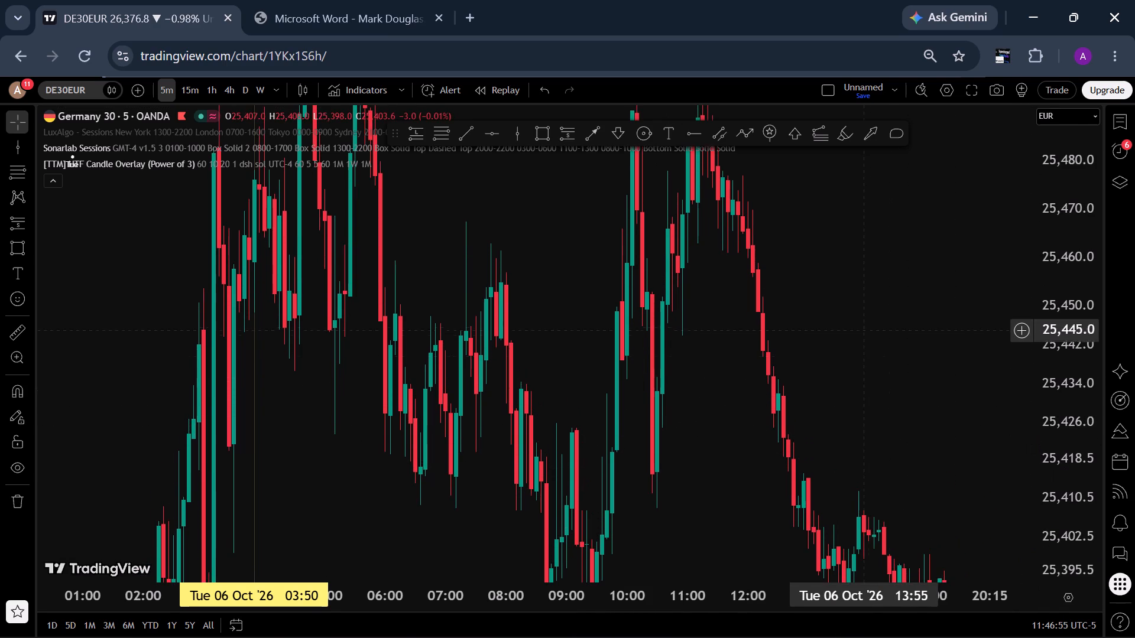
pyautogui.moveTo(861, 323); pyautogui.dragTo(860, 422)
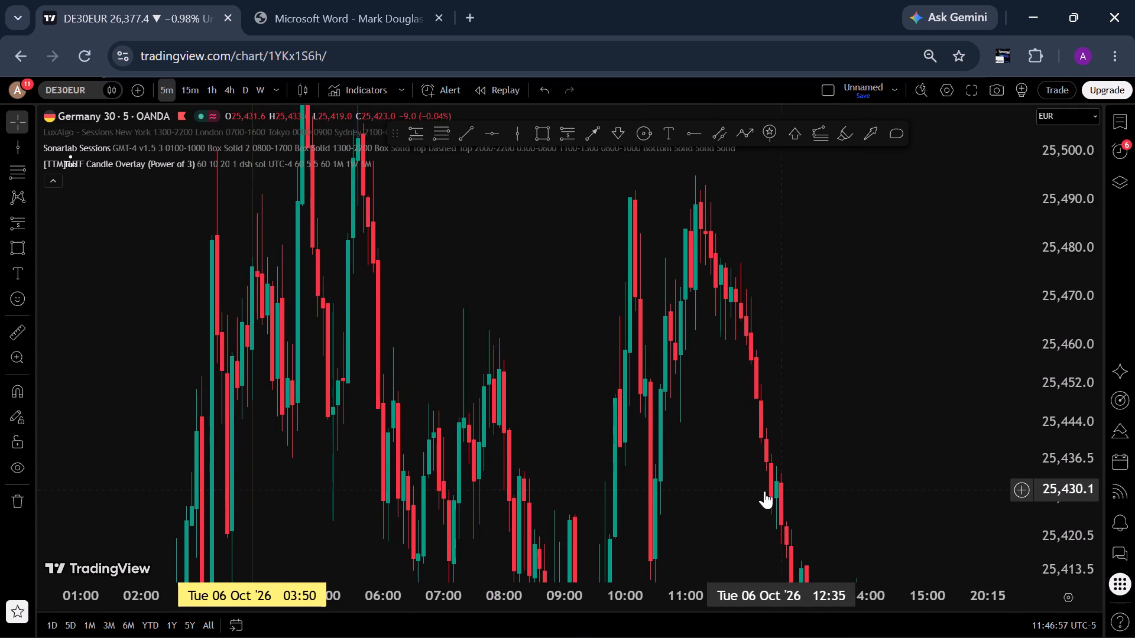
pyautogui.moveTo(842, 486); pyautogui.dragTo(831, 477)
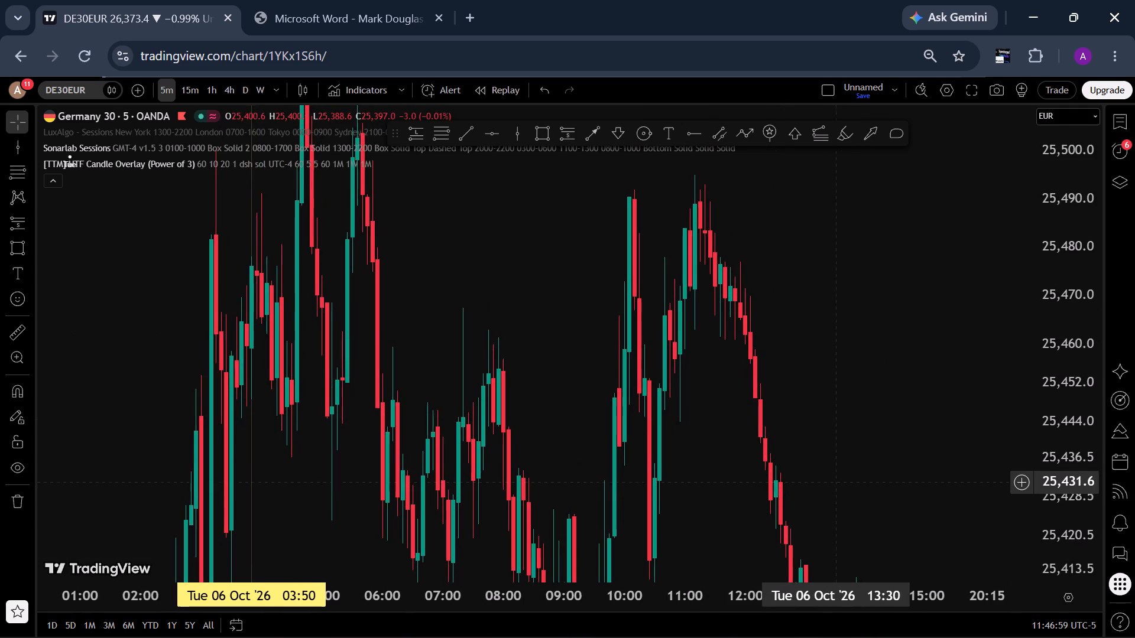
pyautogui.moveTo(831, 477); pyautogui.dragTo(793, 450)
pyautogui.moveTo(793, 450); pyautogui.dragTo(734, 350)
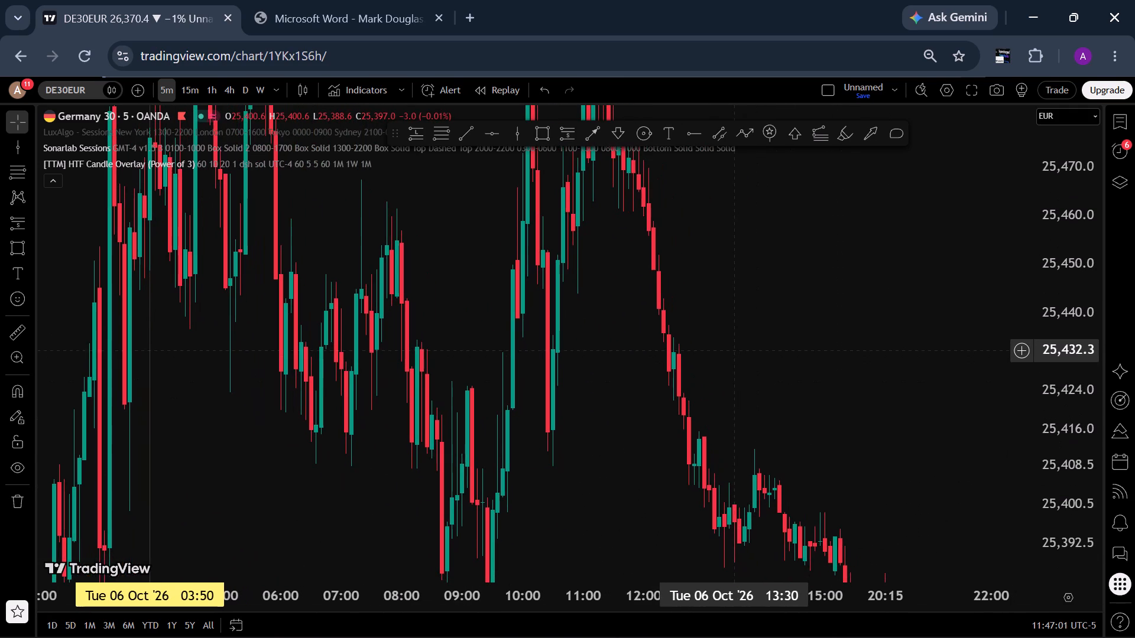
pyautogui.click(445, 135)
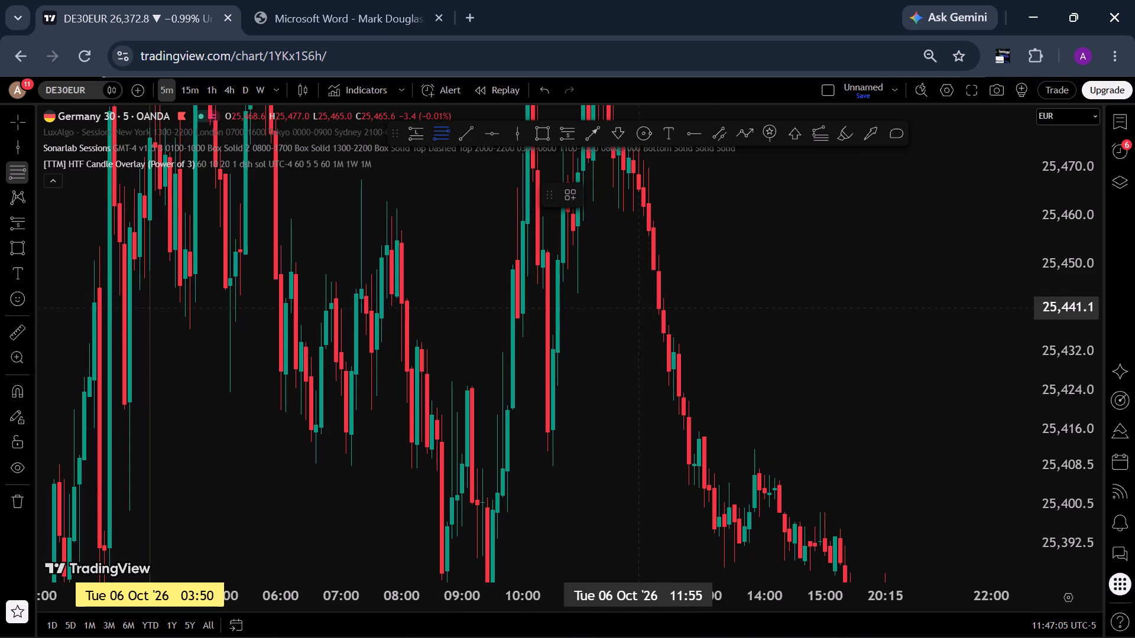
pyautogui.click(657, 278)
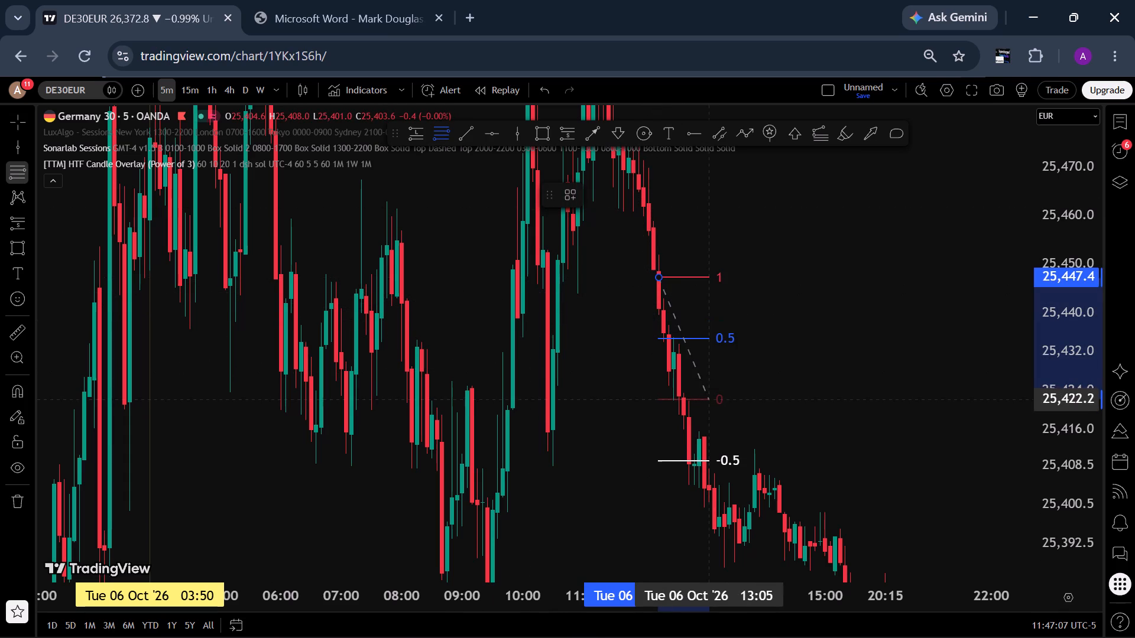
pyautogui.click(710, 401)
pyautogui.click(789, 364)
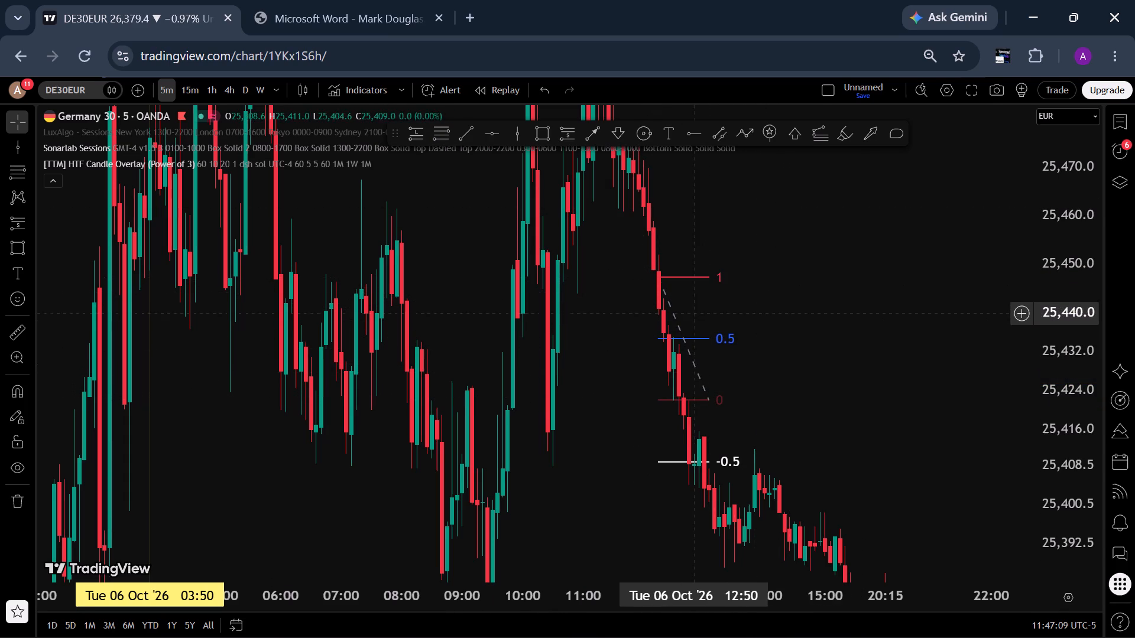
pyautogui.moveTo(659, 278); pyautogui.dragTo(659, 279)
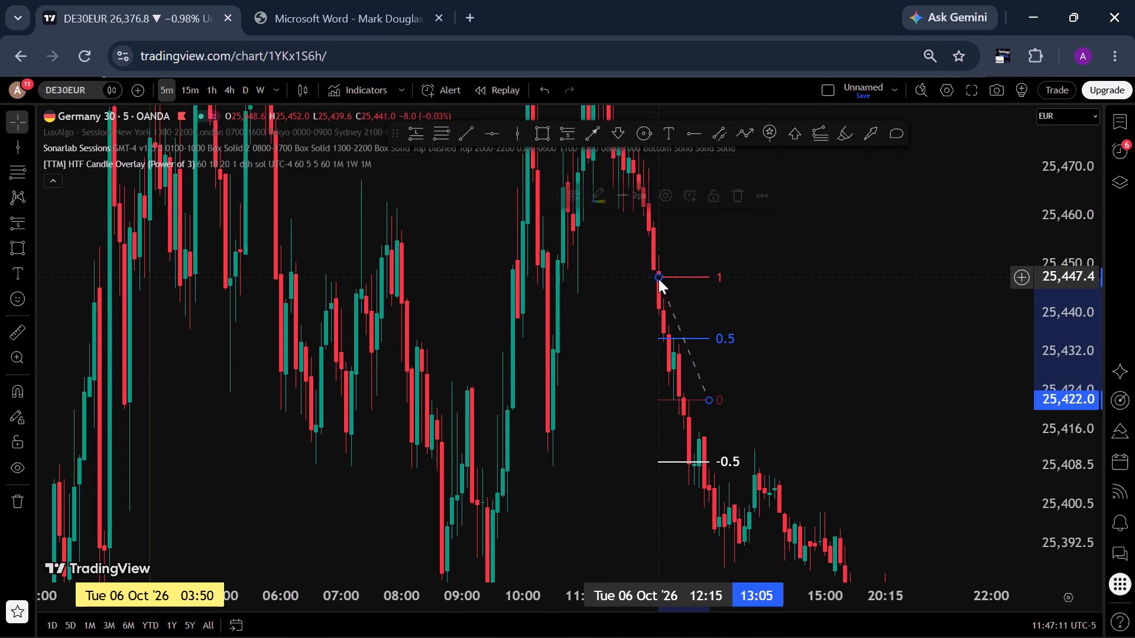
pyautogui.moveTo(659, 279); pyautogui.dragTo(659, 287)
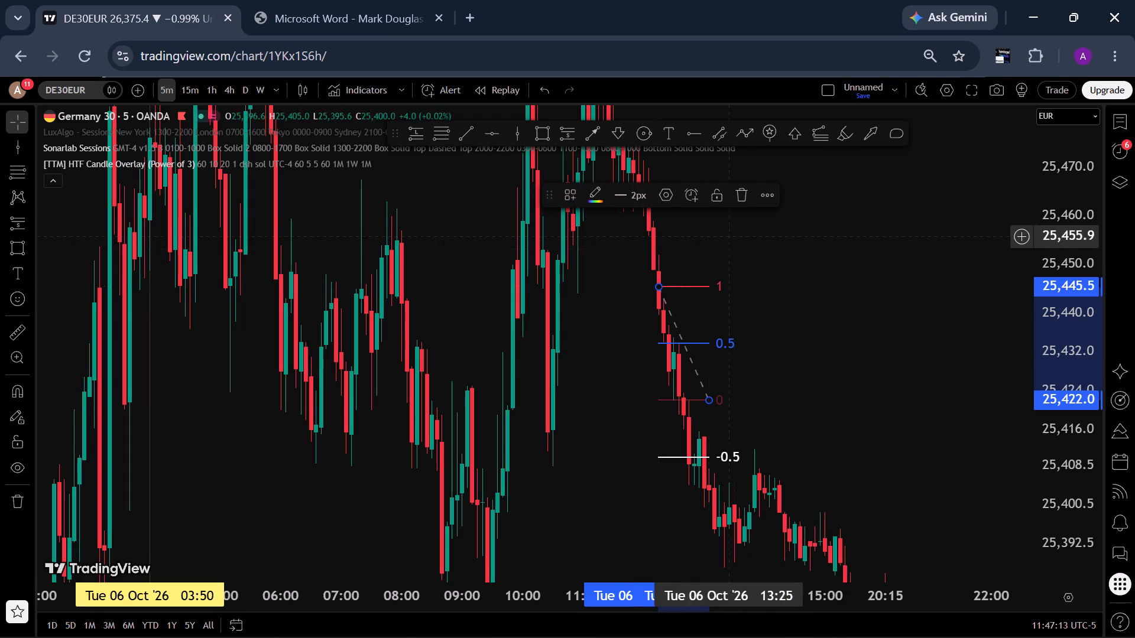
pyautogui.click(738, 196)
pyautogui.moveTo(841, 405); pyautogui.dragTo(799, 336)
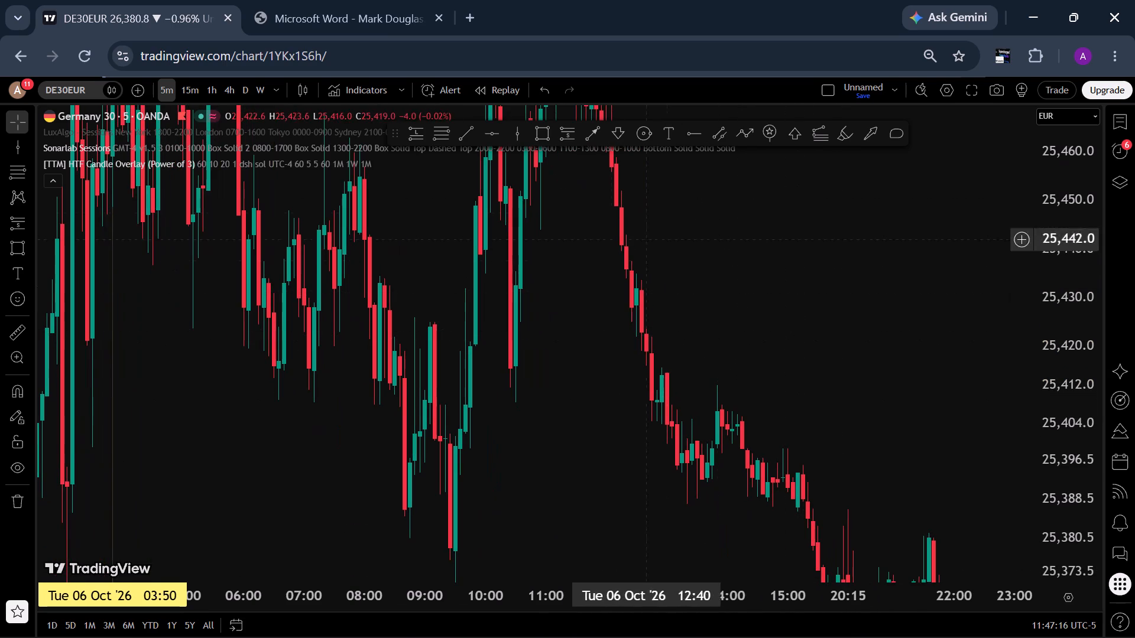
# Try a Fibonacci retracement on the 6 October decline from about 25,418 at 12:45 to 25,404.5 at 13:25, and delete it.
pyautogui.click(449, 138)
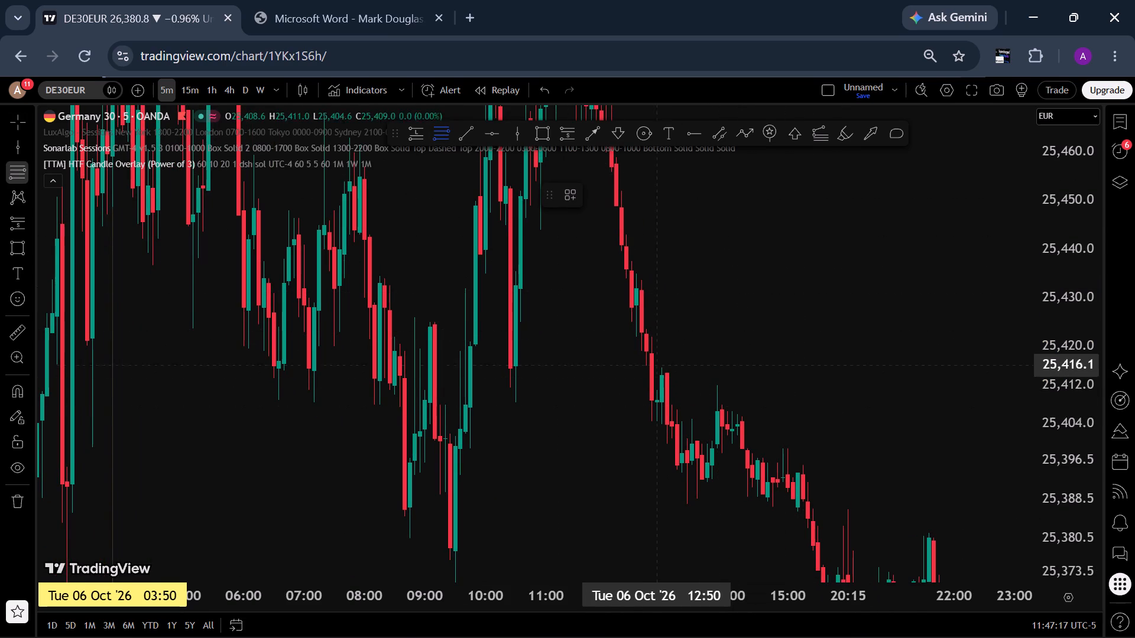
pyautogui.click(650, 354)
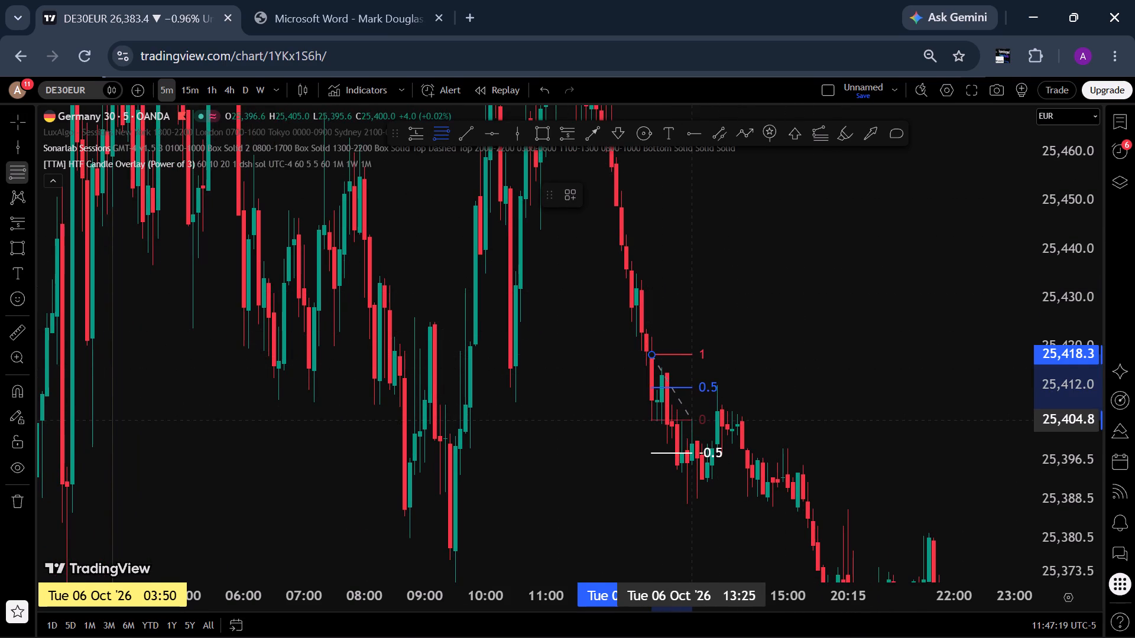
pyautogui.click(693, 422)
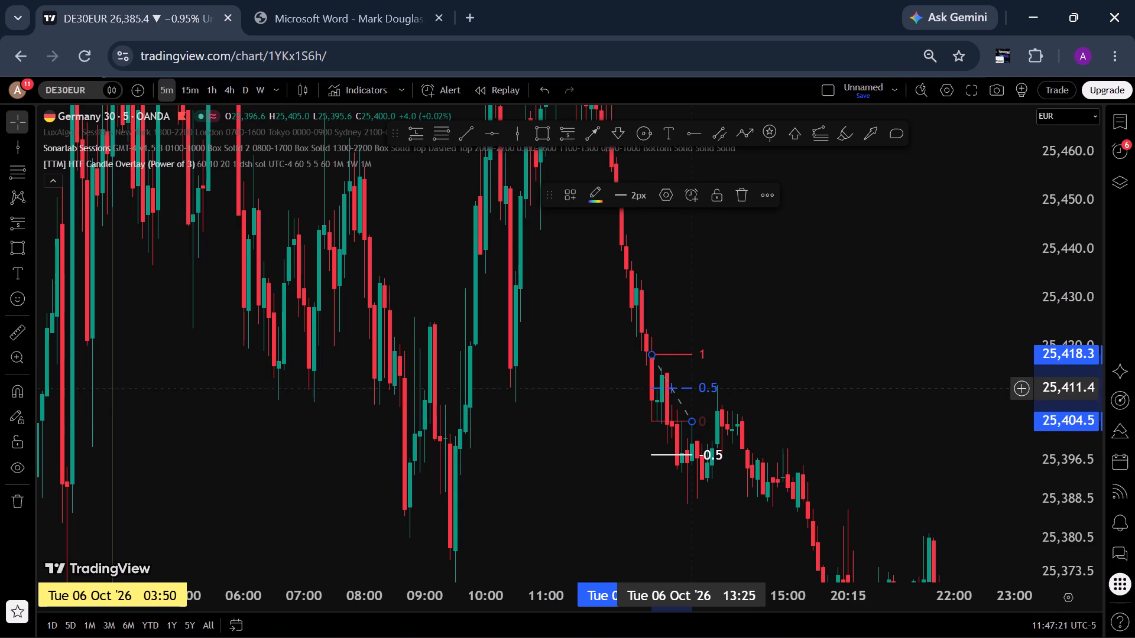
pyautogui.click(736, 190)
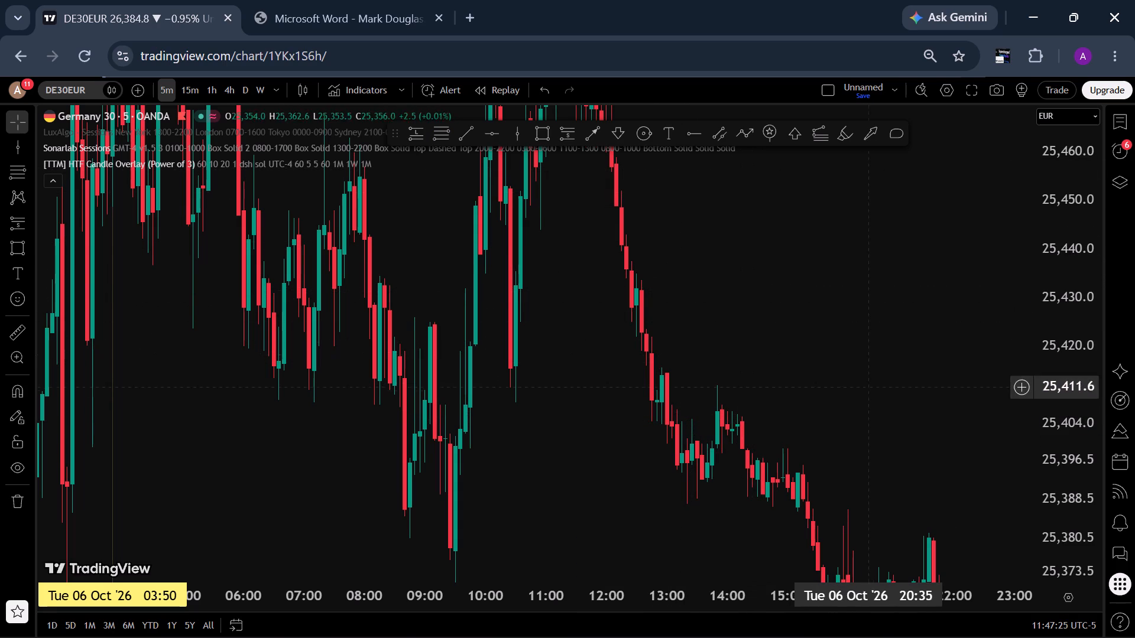
# Mark the session time on 7 October with a vertical line at 03:50.
pyautogui.moveTo(872, 393); pyautogui.dragTo(417, 230)
pyautogui.moveTo(799, 390); pyautogui.dragTo(511, 141)
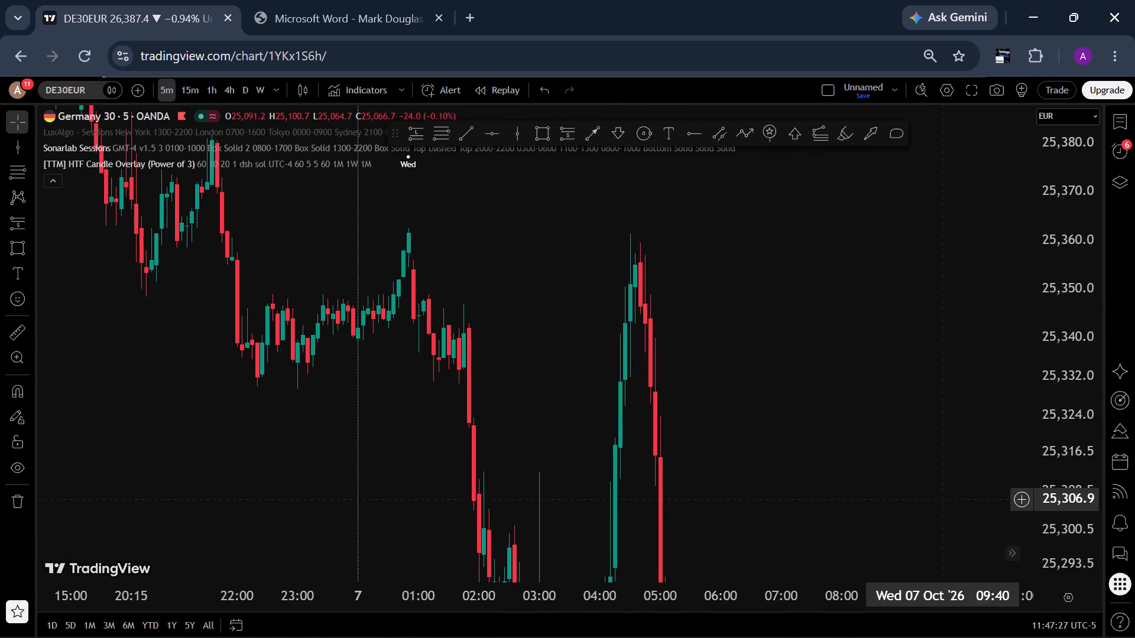
pyautogui.scroll(-9, 1072, 411)
pyautogui.moveTo(935, 460); pyautogui.dragTo(746, 229)
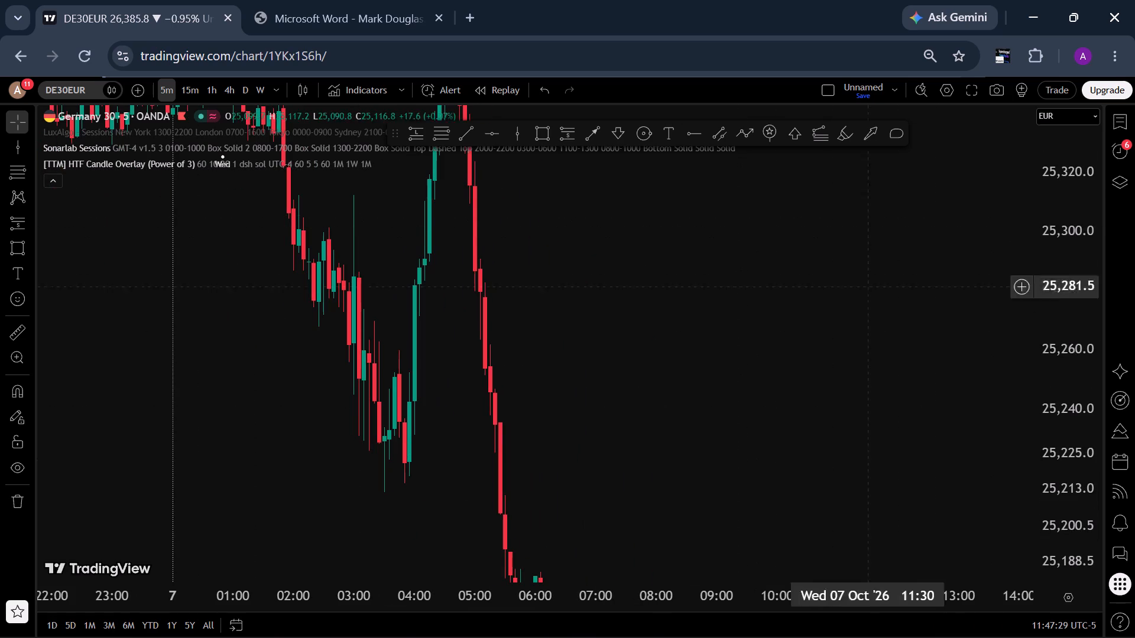
pyautogui.scroll(-12, 1064, 381)
pyautogui.moveTo(845, 488); pyautogui.dragTo(735, 409)
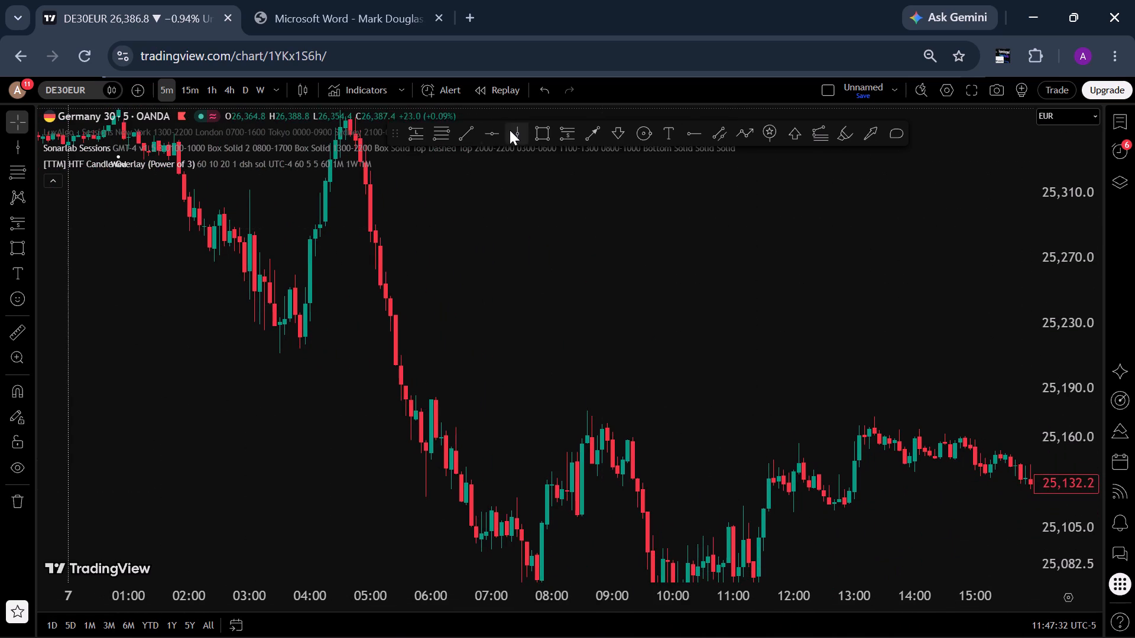
pyautogui.click(518, 134)
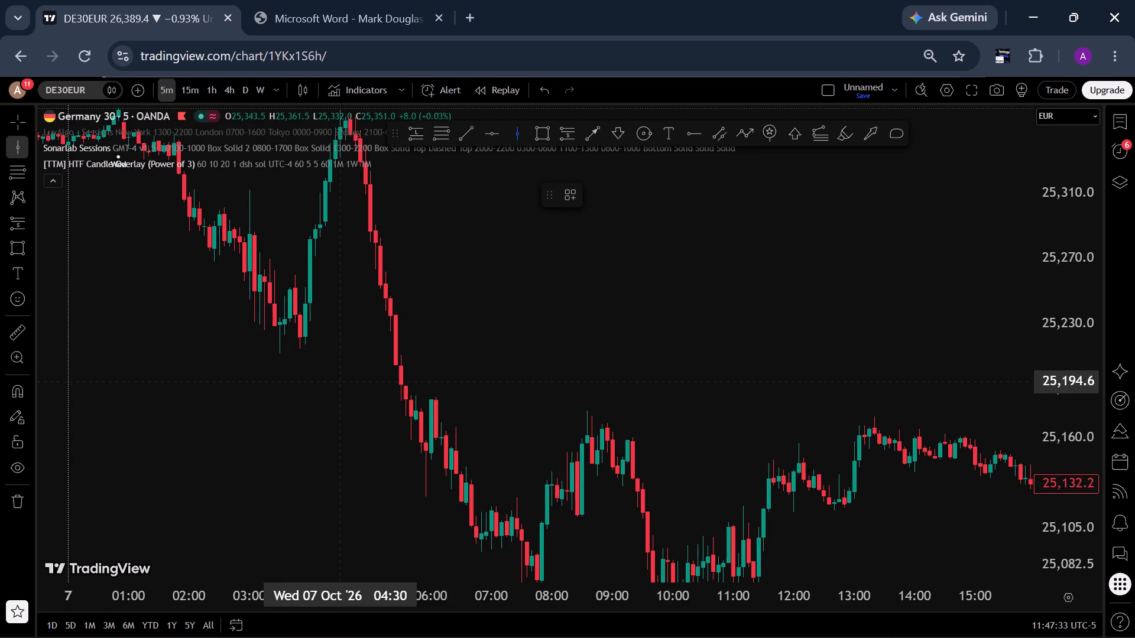
pyautogui.click(300, 442)
pyautogui.click(267, 451)
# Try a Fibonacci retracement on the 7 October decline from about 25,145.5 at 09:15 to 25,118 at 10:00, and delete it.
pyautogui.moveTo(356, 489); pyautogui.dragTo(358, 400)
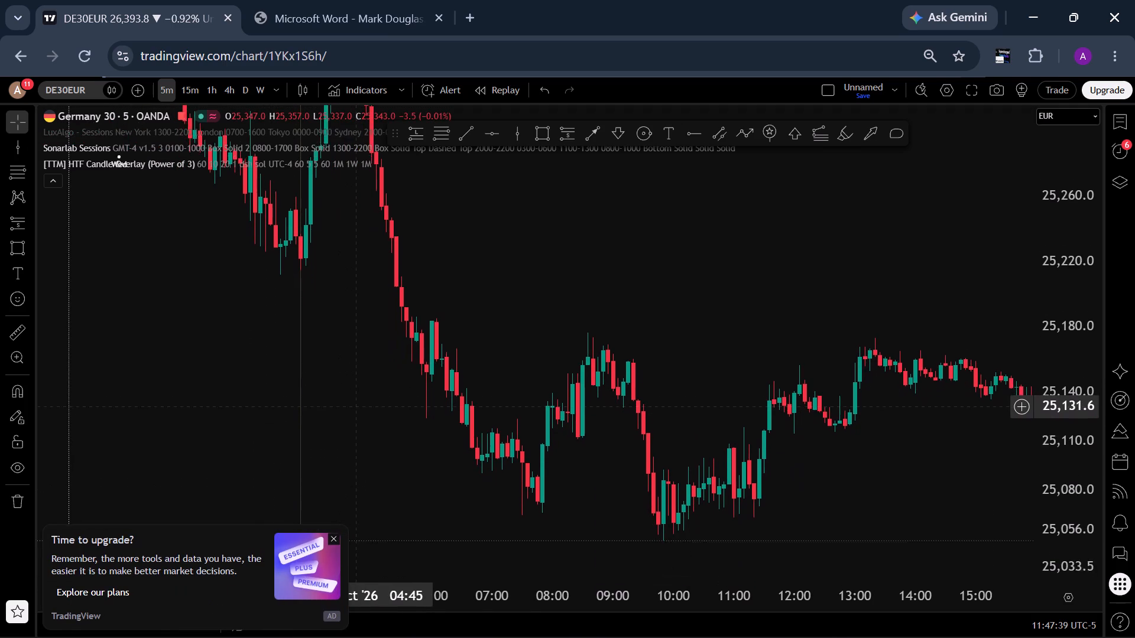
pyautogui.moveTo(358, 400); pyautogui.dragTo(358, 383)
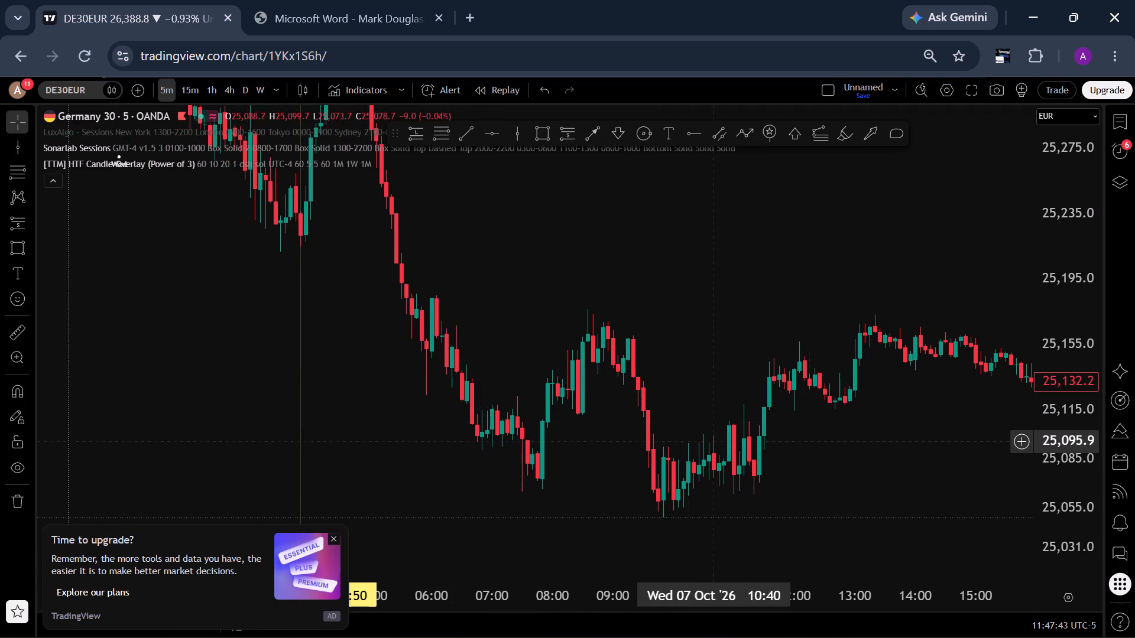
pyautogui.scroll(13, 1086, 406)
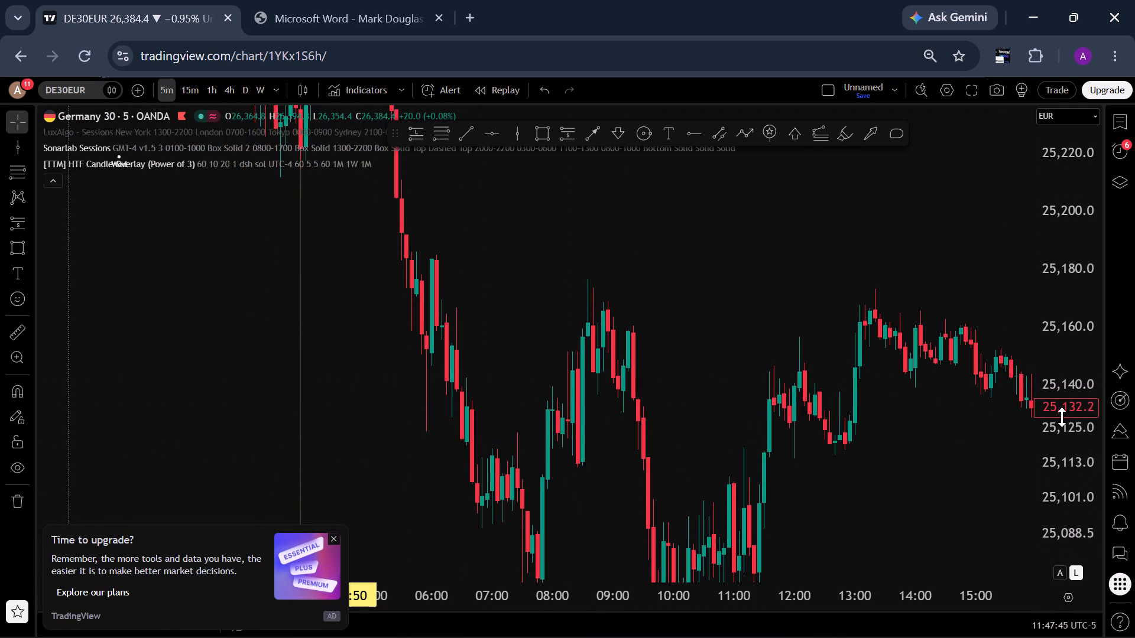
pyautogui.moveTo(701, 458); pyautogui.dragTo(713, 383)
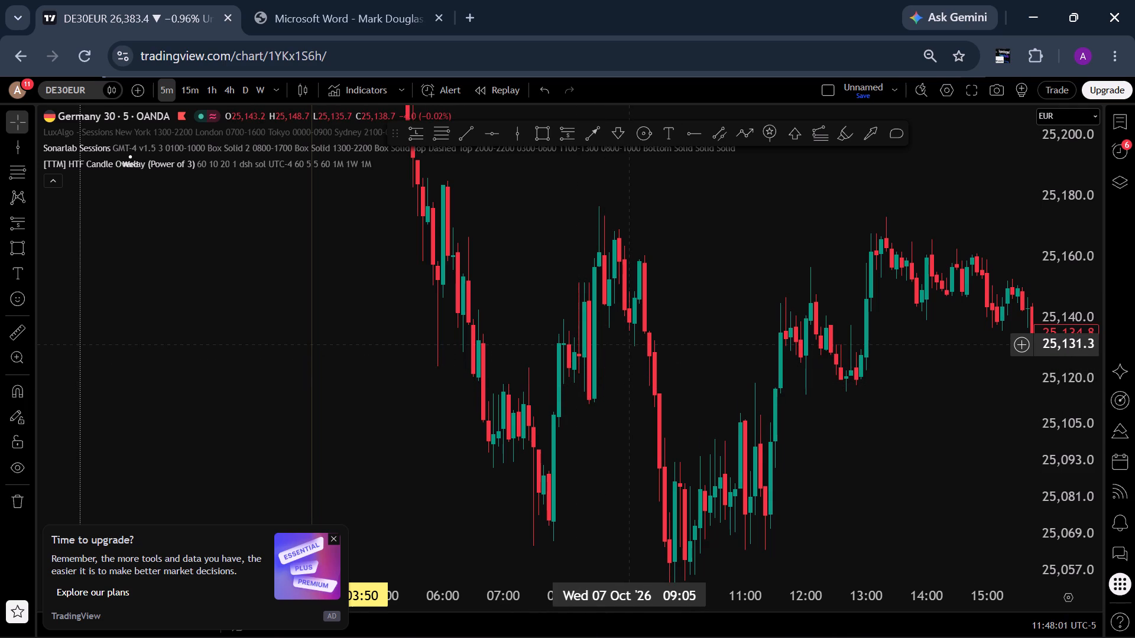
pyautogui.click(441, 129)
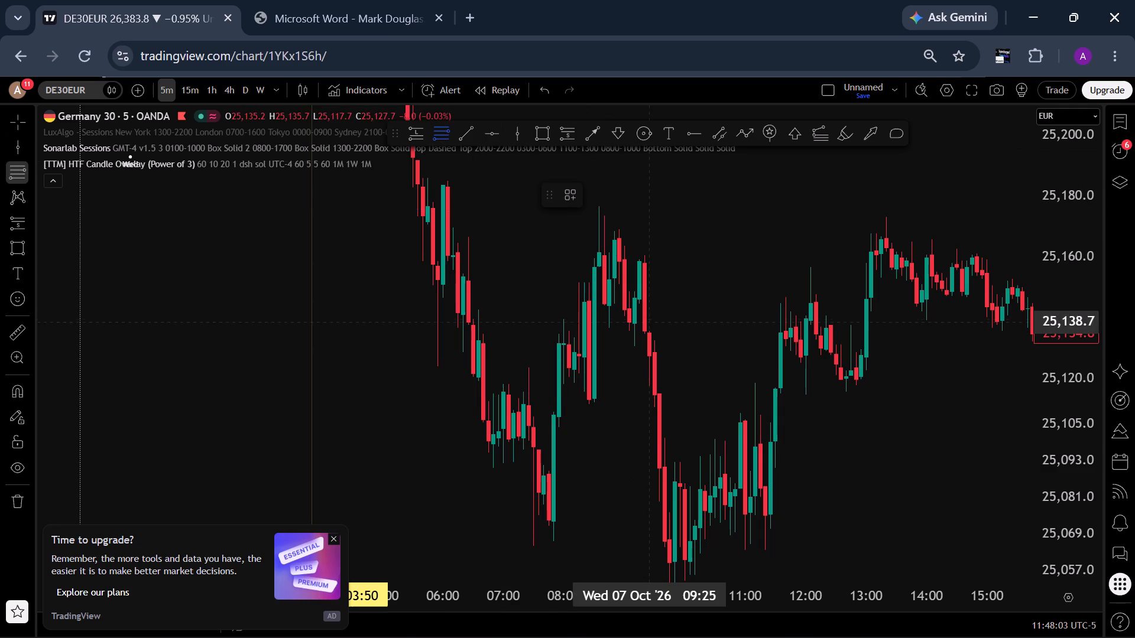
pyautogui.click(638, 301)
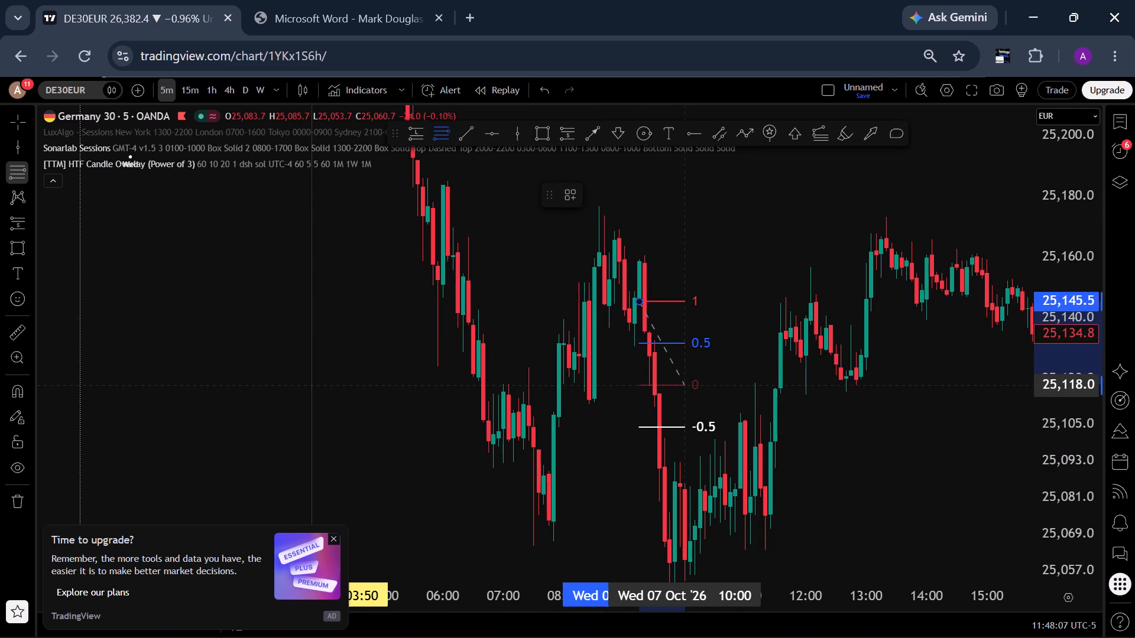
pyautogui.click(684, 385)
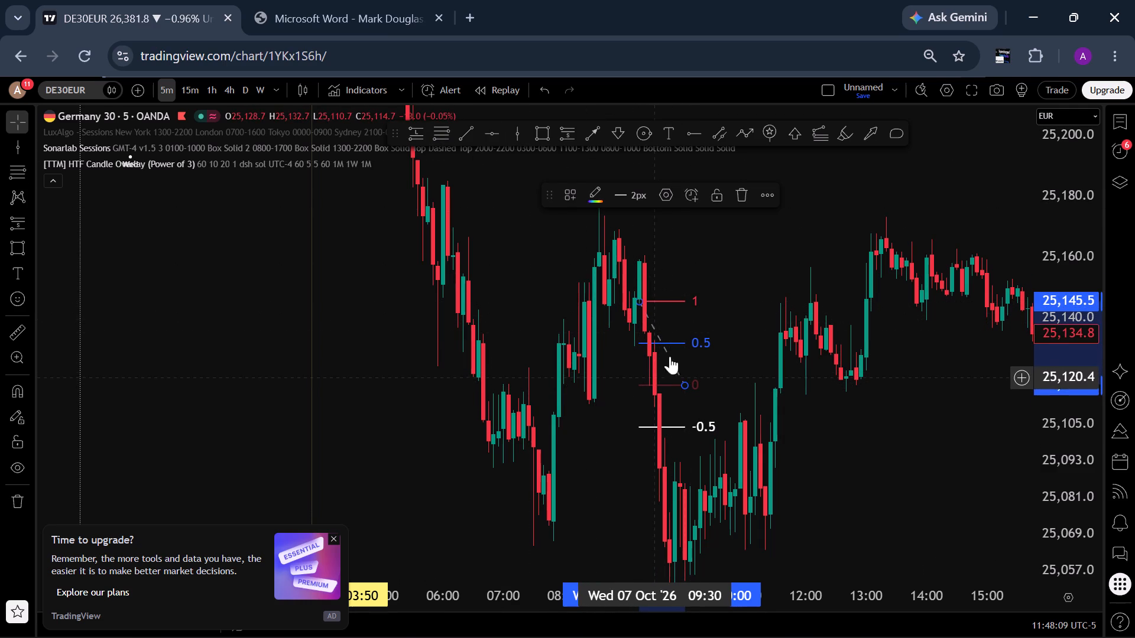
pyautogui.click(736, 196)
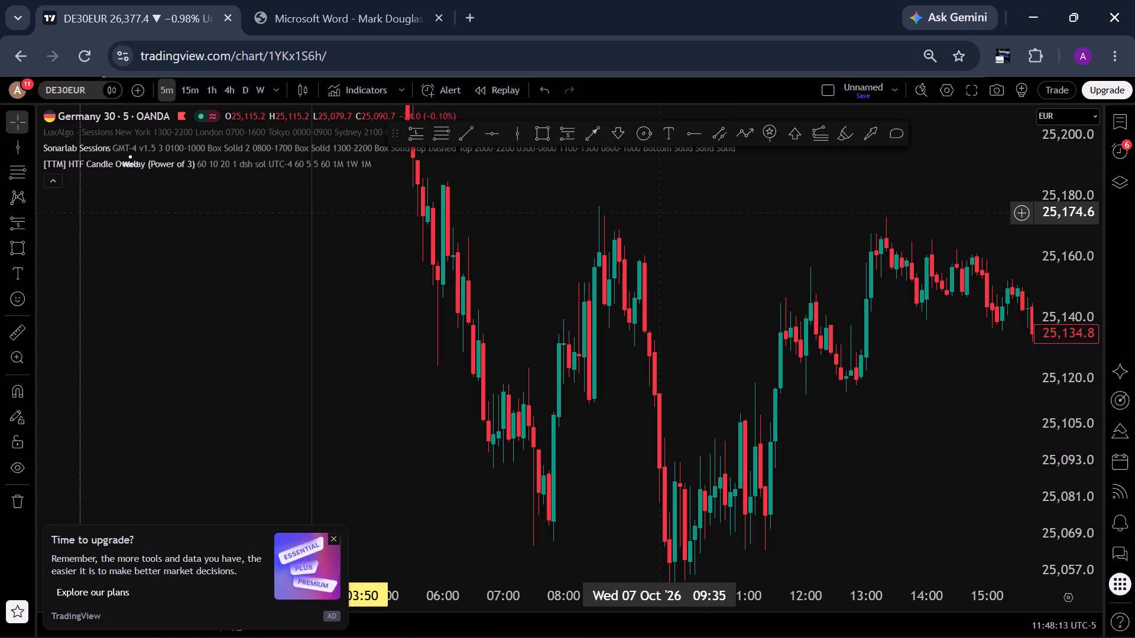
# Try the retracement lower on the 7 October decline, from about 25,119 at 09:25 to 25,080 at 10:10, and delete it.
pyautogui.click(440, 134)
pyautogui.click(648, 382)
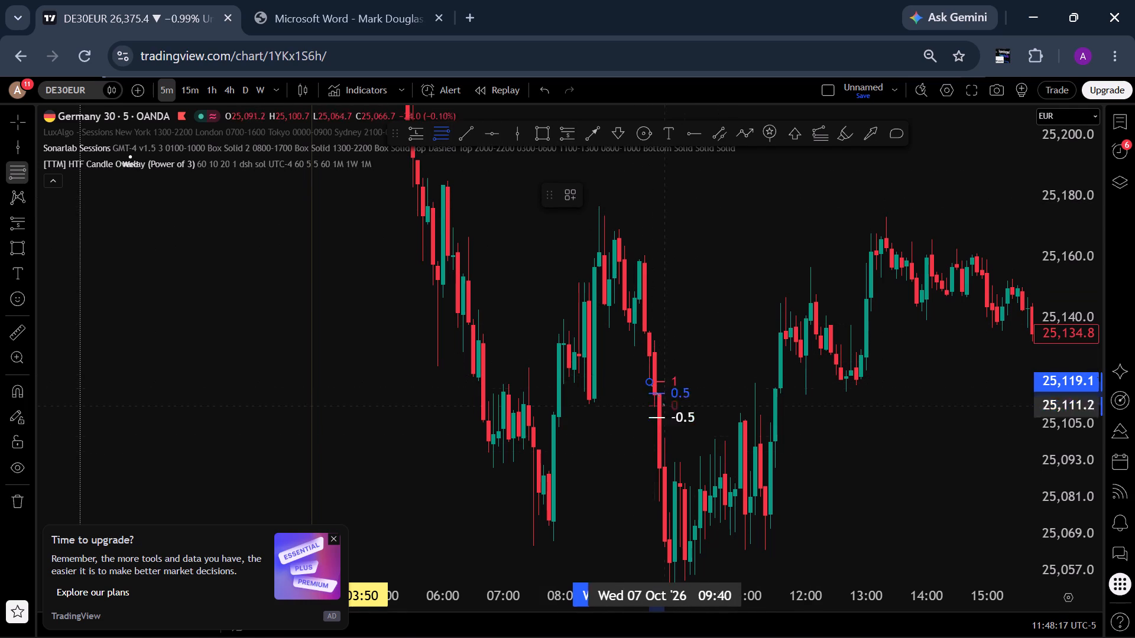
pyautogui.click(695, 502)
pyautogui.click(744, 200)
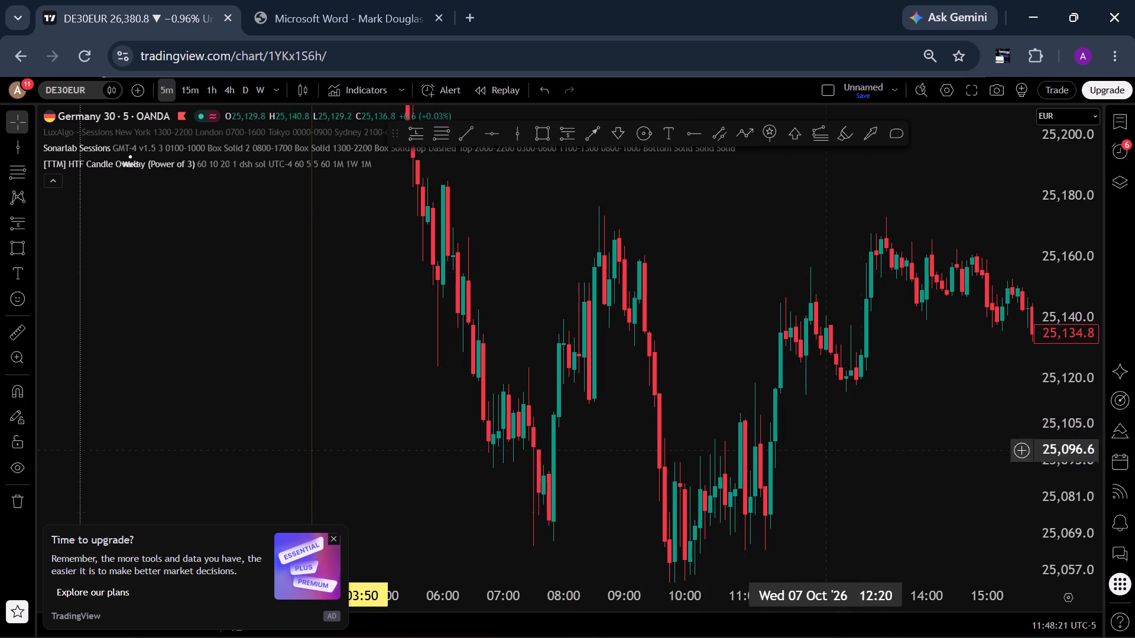
# Mark the session time on 8 October with a vertical line at 03:50.
pyautogui.moveTo(860, 526); pyautogui.dragTo(814, 481)
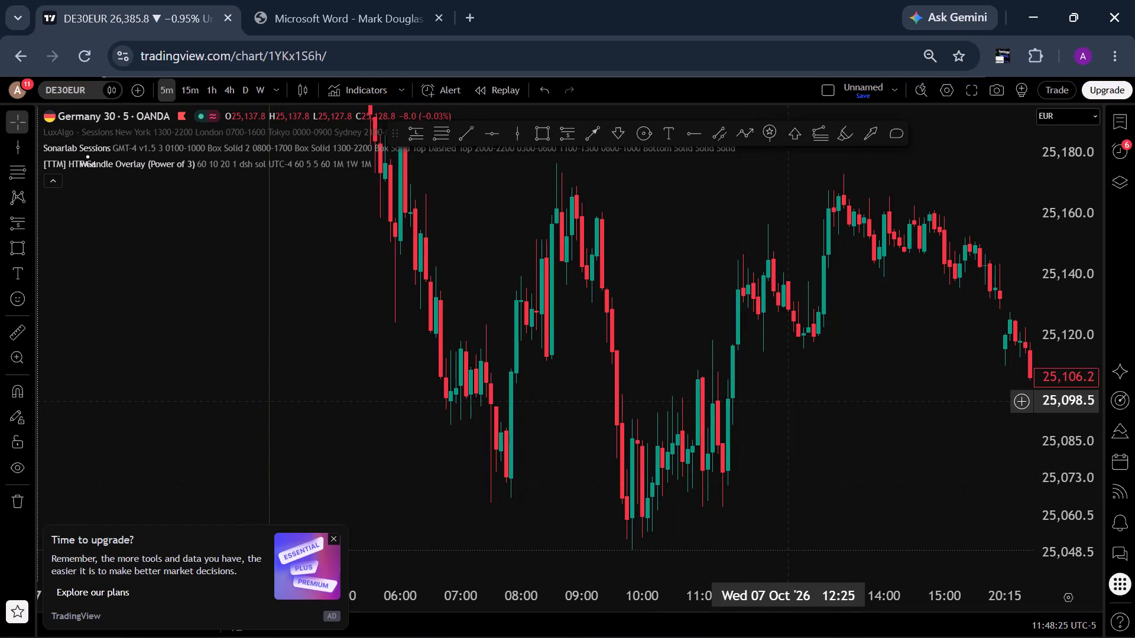
pyautogui.moveTo(767, 417); pyautogui.dragTo(731, 459)
pyautogui.scroll(5, 1049, 464)
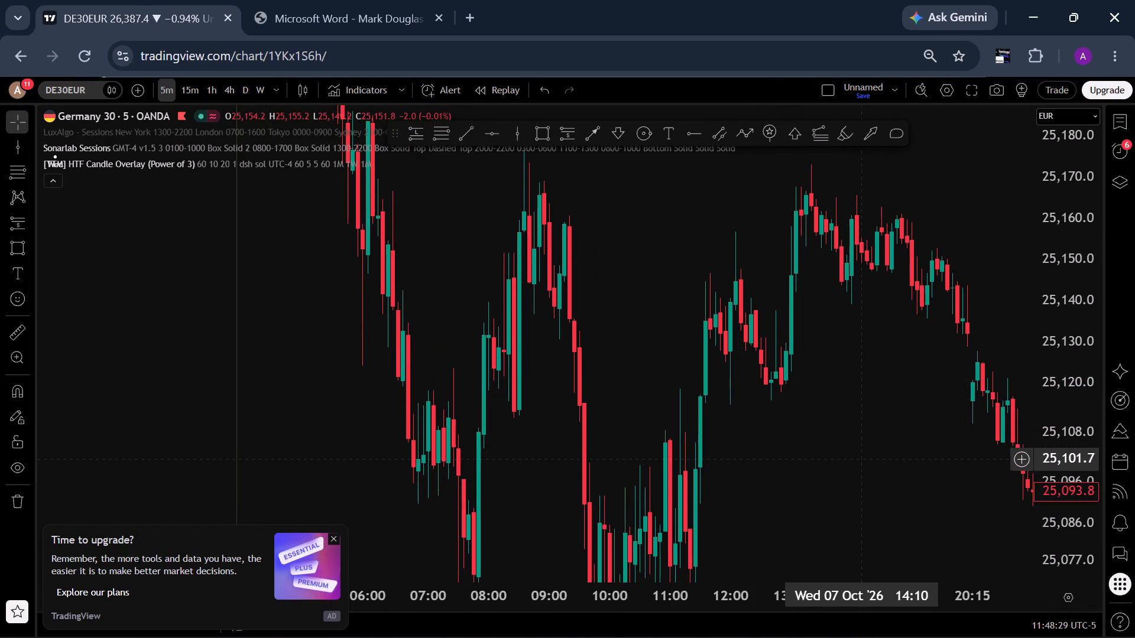
pyautogui.moveTo(864, 460); pyautogui.dragTo(348, 324)
pyautogui.moveTo(739, 462); pyautogui.dragTo(352, 137)
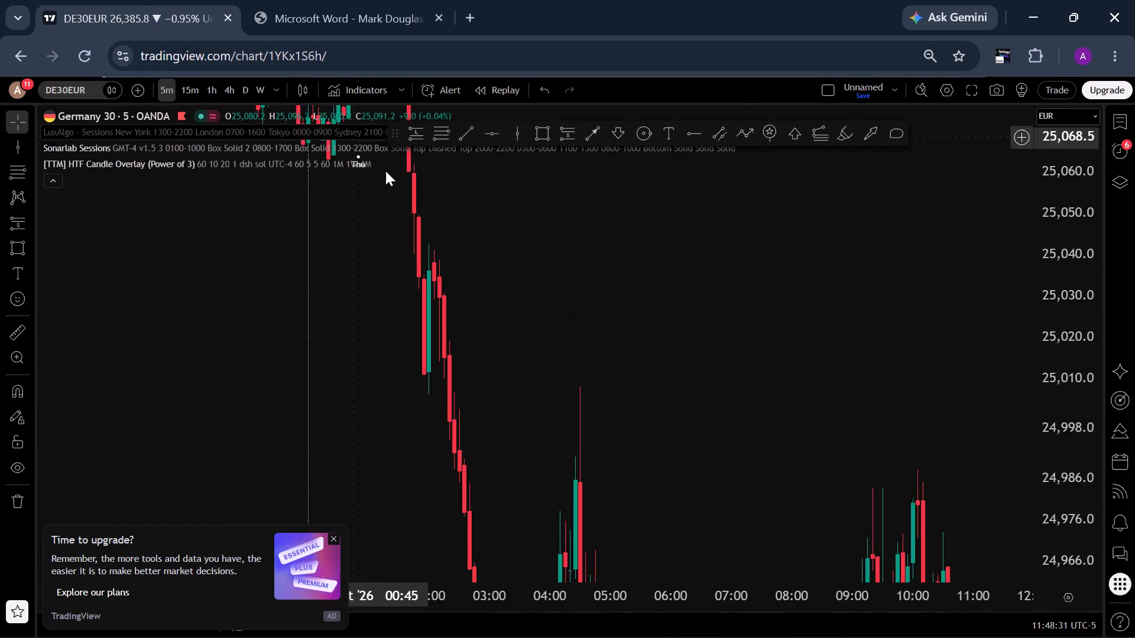
pyautogui.moveTo(739, 474); pyautogui.dragTo(560, 145)
pyautogui.scroll(-10, 1036, 386)
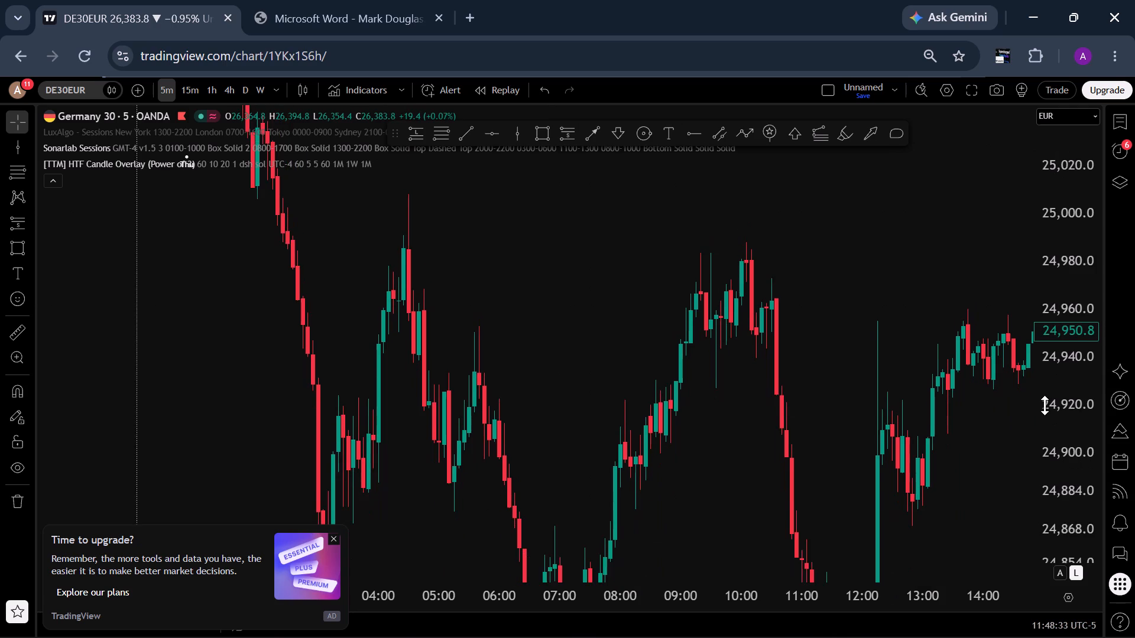
pyautogui.scroll(-5, 1045, 405)
pyautogui.moveTo(773, 443); pyautogui.dragTo(812, 286)
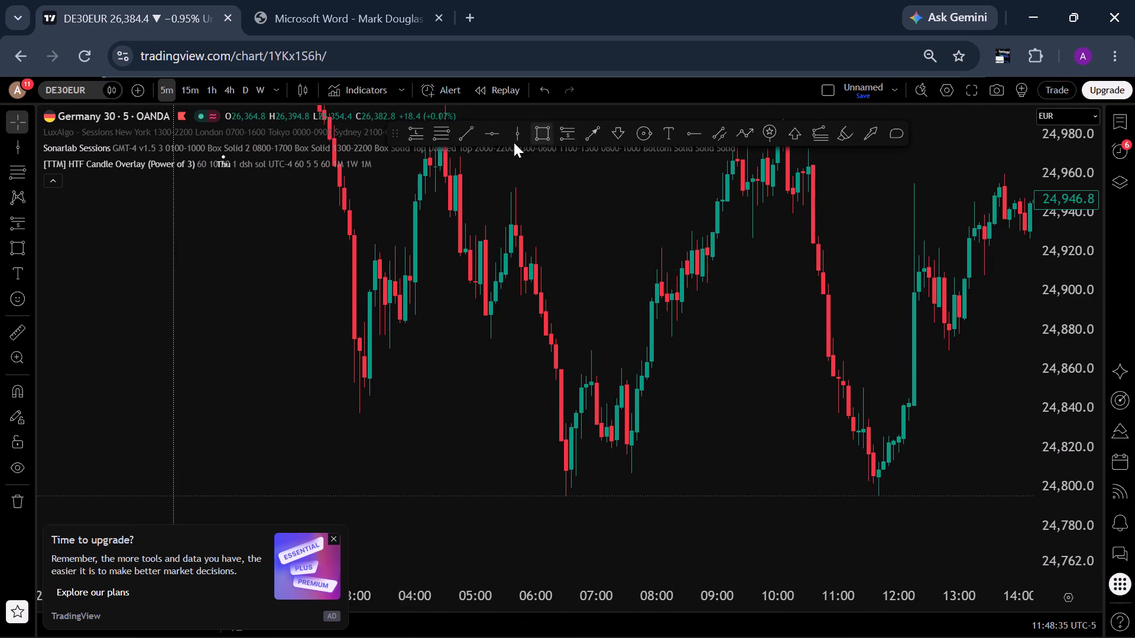
pyautogui.click(507, 140)
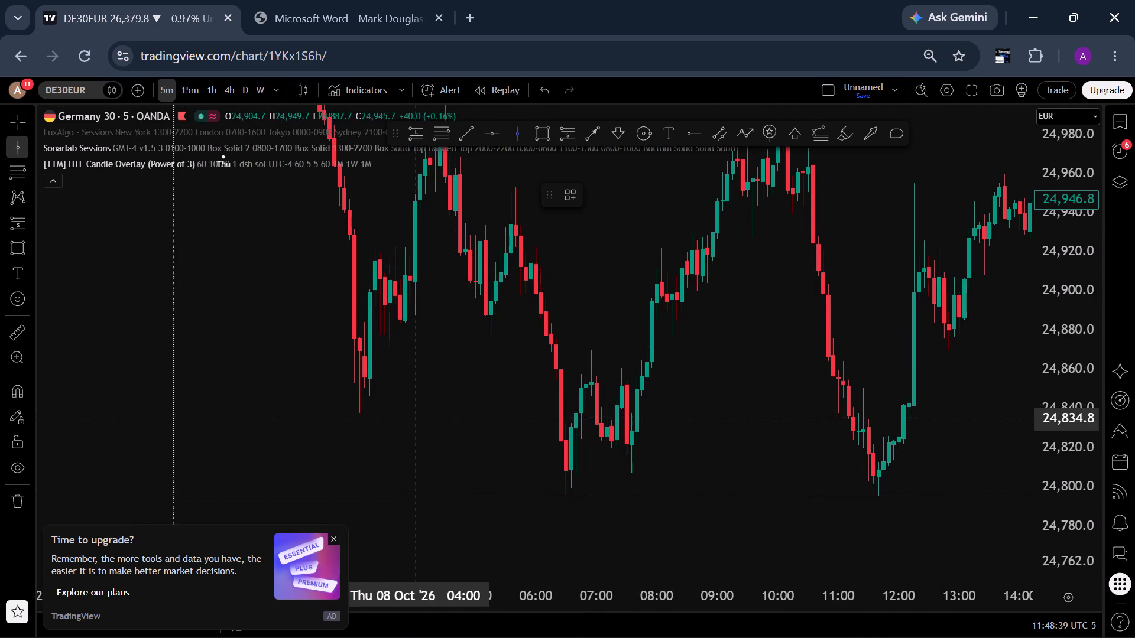
pyautogui.click(405, 428)
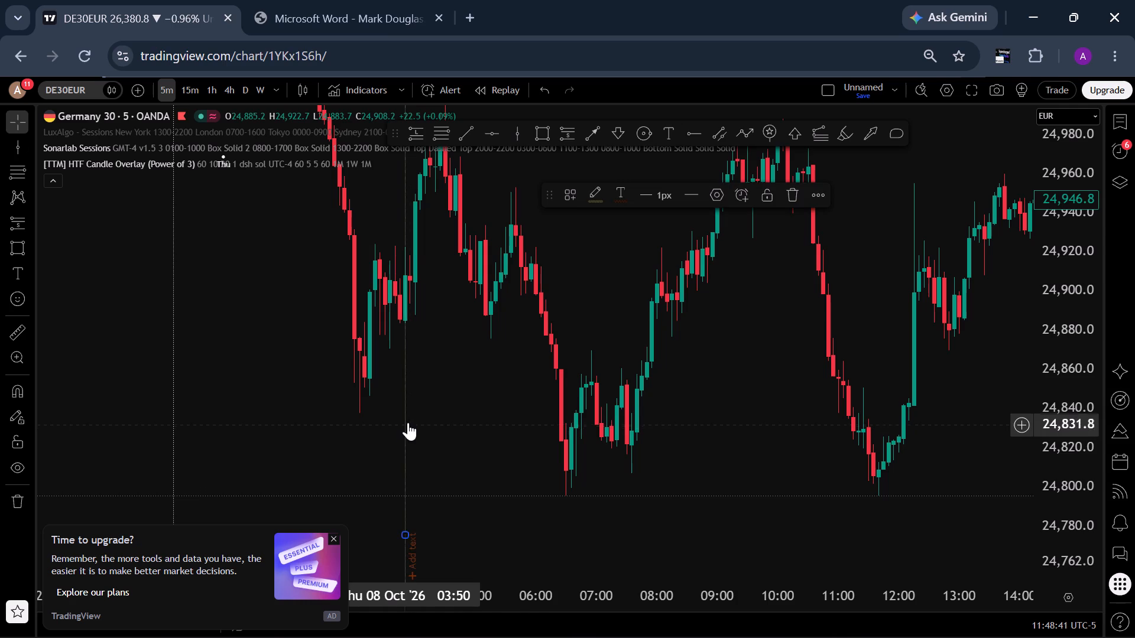
pyautogui.click(516, 421)
# Examine the 5-minute price action after the 03:50 line on 8 October and on through 9 October.
pyautogui.moveTo(466, 370); pyautogui.dragTo(526, 476)
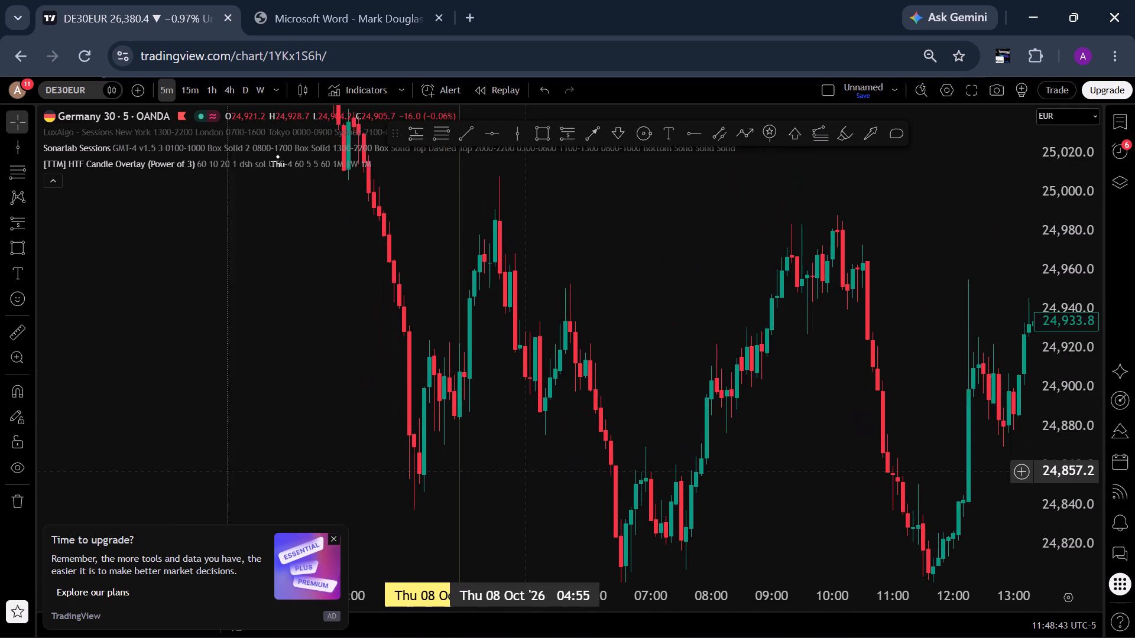
pyautogui.moveTo(526, 476); pyautogui.dragTo(526, 477)
pyautogui.moveTo(527, 477); pyautogui.dragTo(495, 445)
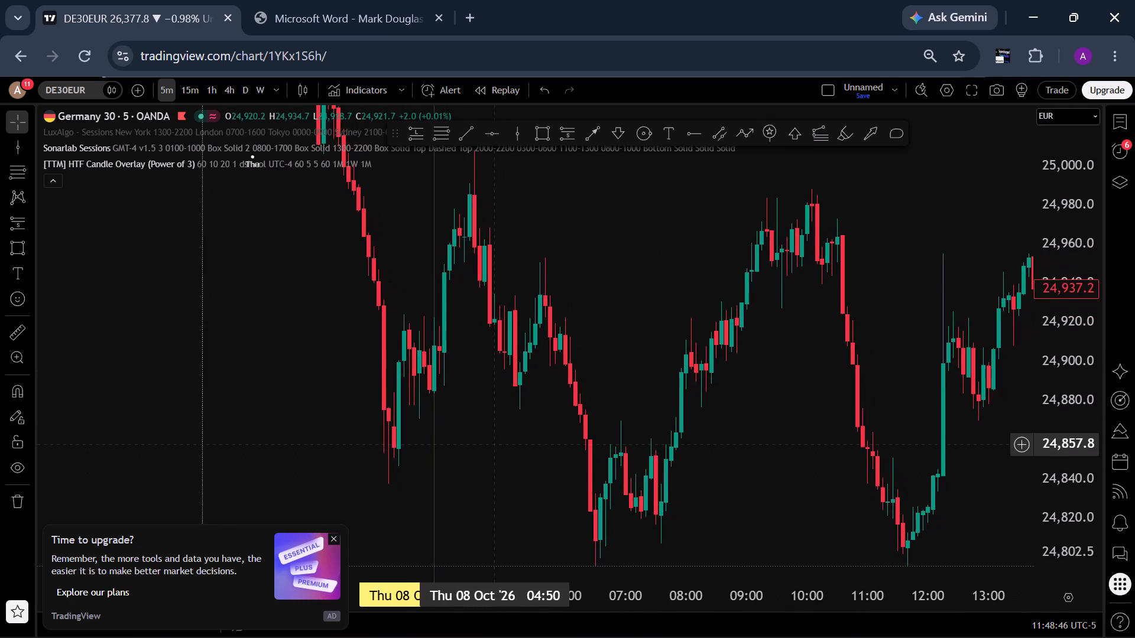
pyautogui.moveTo(505, 451); pyautogui.dragTo(474, 425)
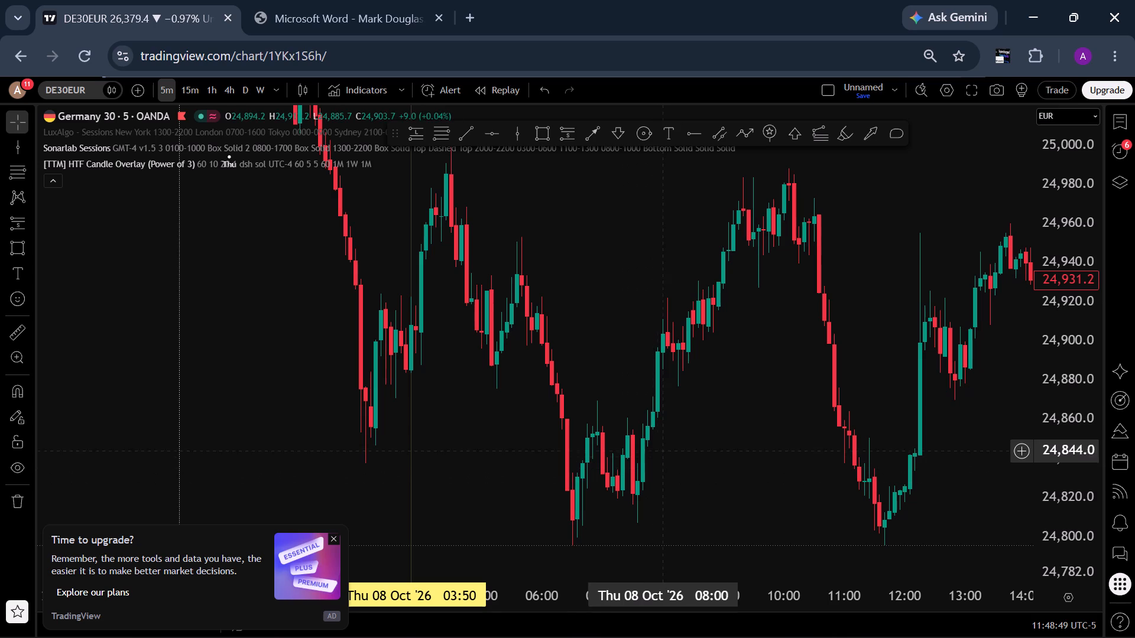
pyautogui.moveTo(805, 360); pyautogui.dragTo(805, 361)
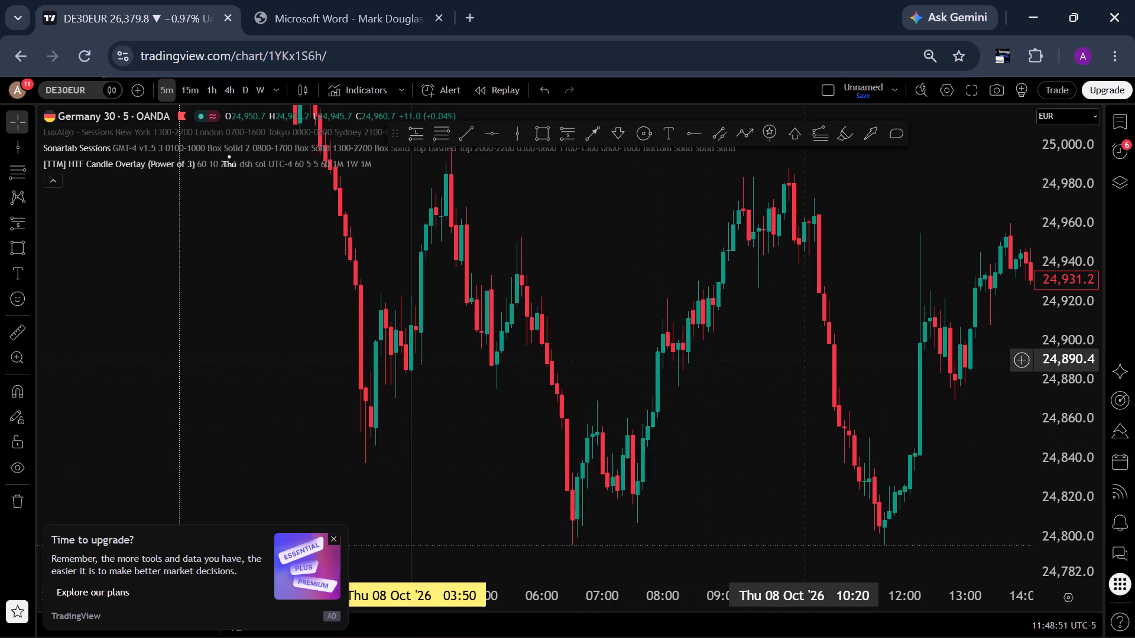
pyautogui.moveTo(805, 361); pyautogui.dragTo(648, 392)
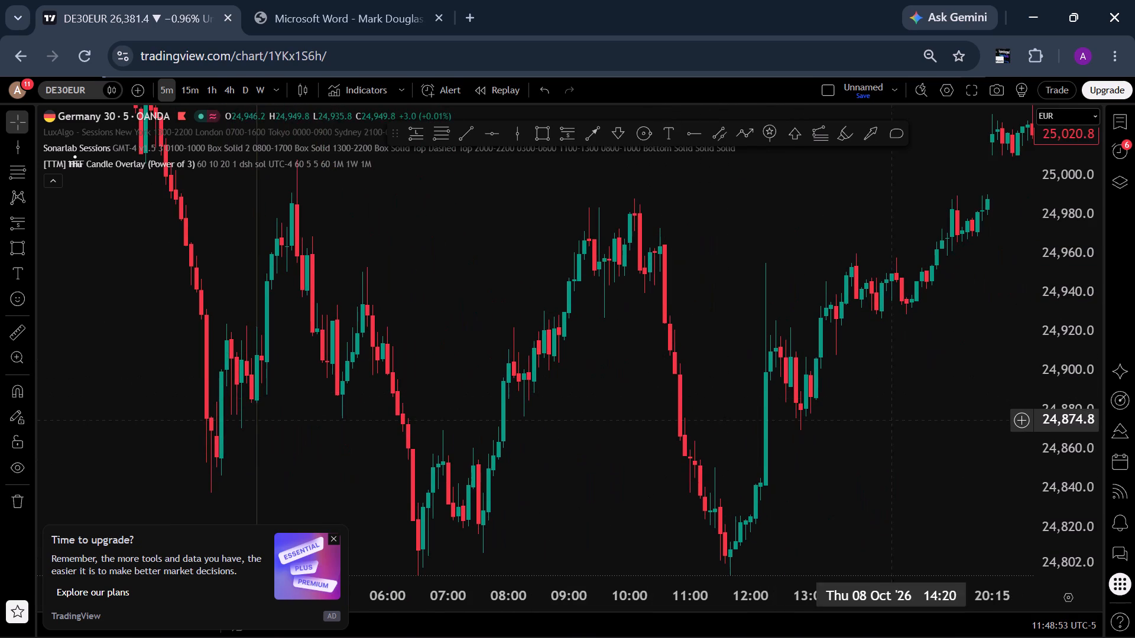
pyautogui.moveTo(826, 418); pyautogui.dragTo(817, 419)
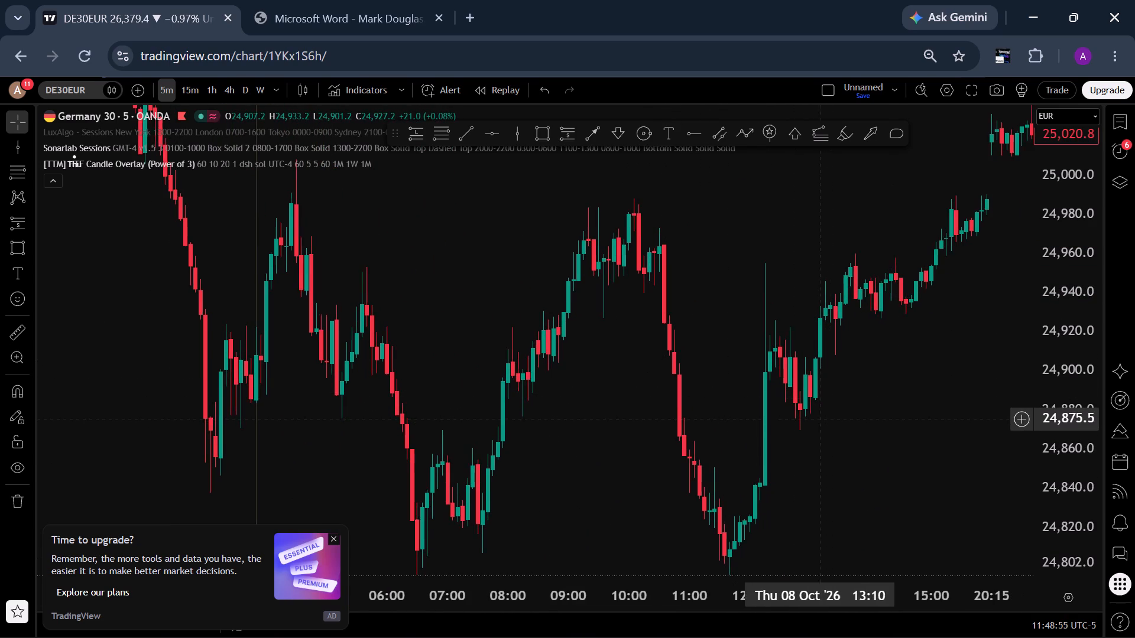
pyautogui.moveTo(817, 419); pyautogui.dragTo(653, 418)
pyautogui.moveTo(838, 307); pyautogui.dragTo(450, 370)
pyautogui.moveTo(789, 350); pyautogui.dragTo(419, 436)
pyautogui.moveTo(751, 327); pyautogui.dragTo(725, 484)
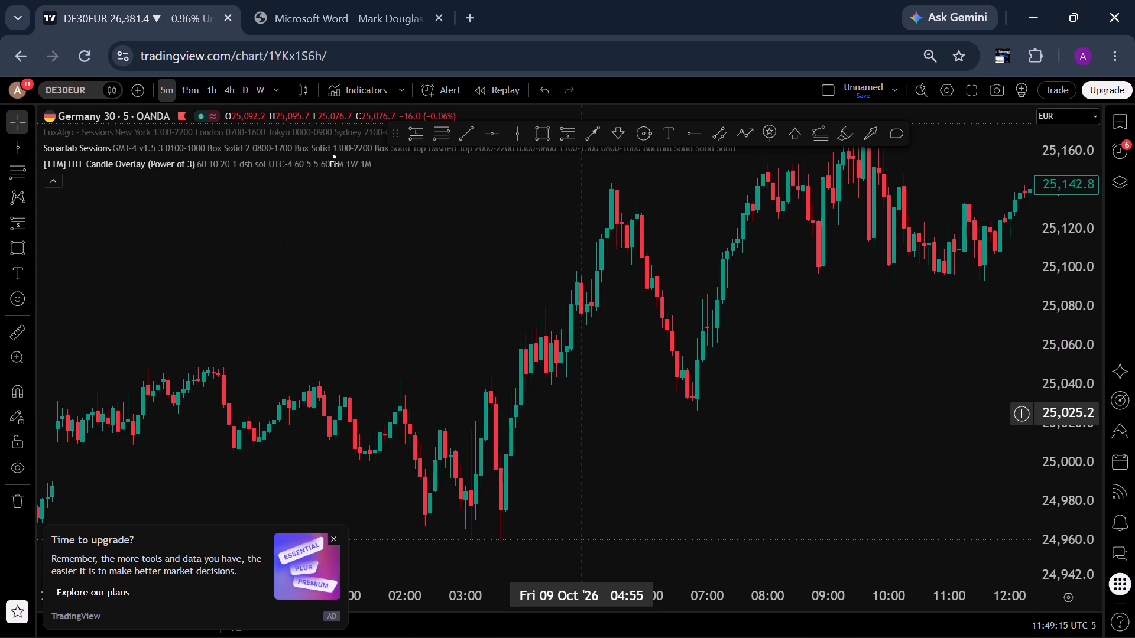
pyautogui.click(583, 414)
pyautogui.press('End')
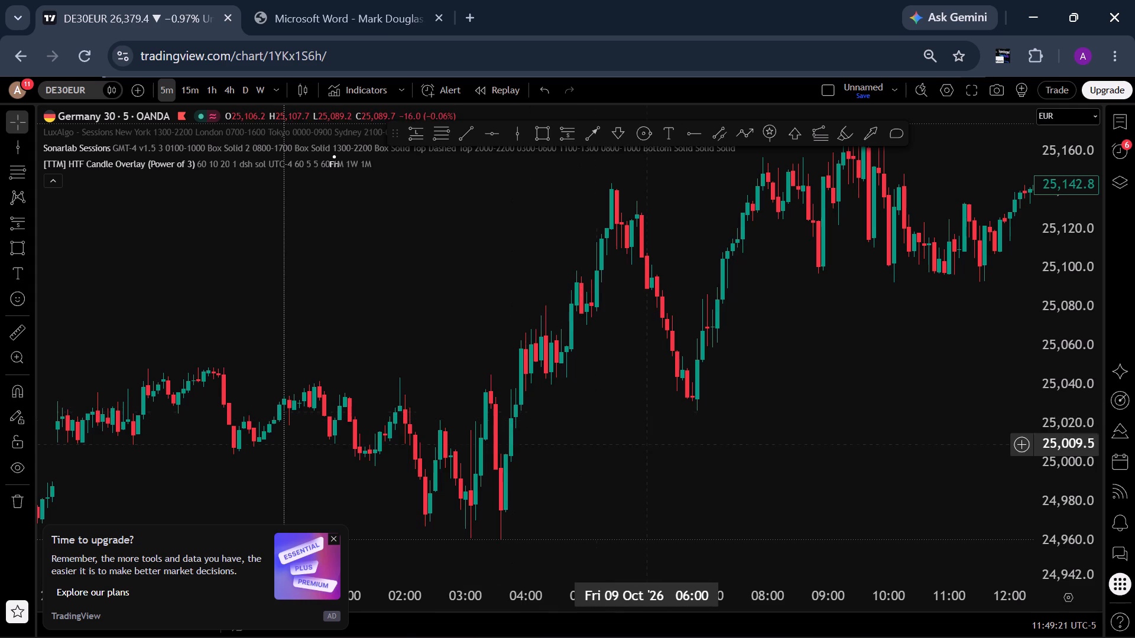
pyautogui.moveTo(845, 415); pyautogui.dragTo(681, 439)
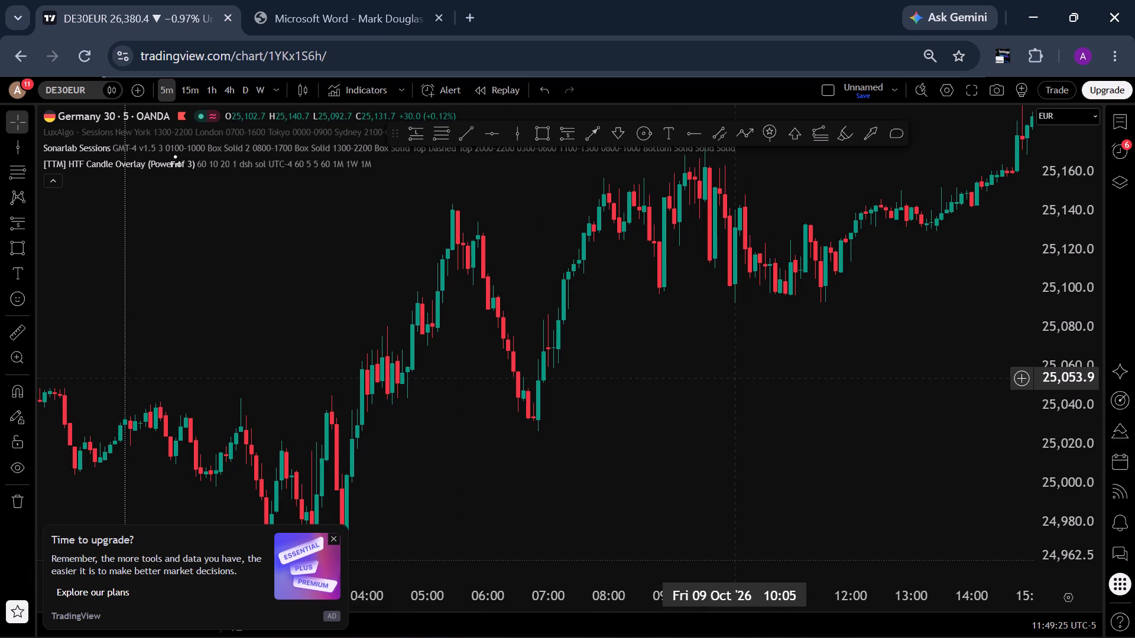
# Examine the 5-minute price action from 9 October on through the Monday 12 October session.
pyautogui.moveTo(771, 386); pyautogui.dragTo(553, 444)
pyautogui.moveTo(956, 393); pyautogui.dragTo(439, 519)
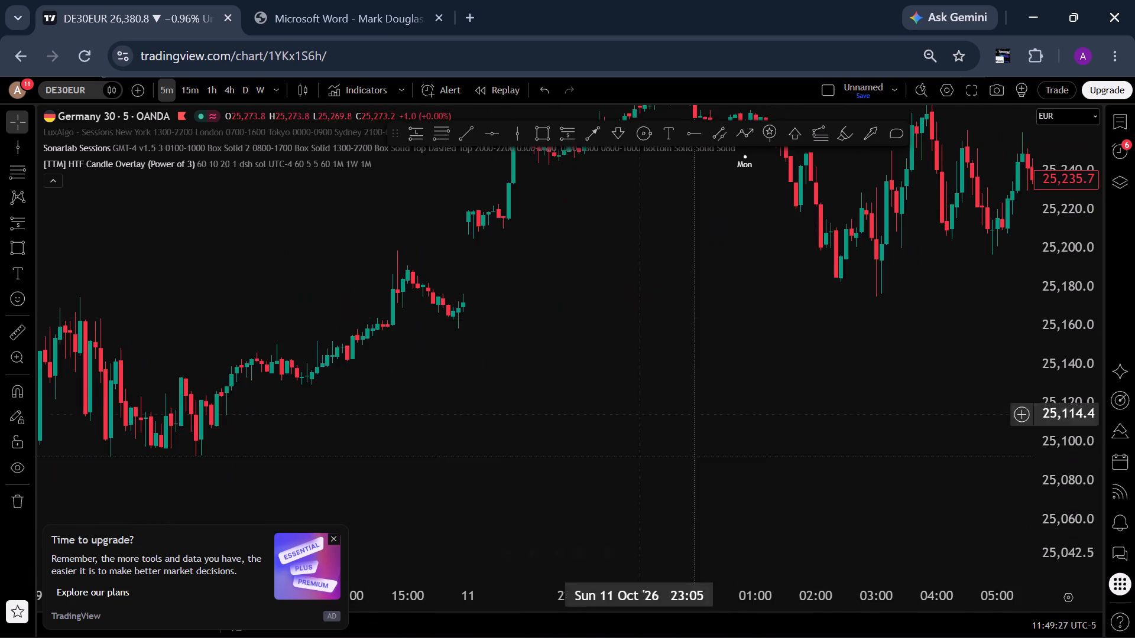
pyautogui.moveTo(968, 237); pyautogui.dragTo(510, 442)
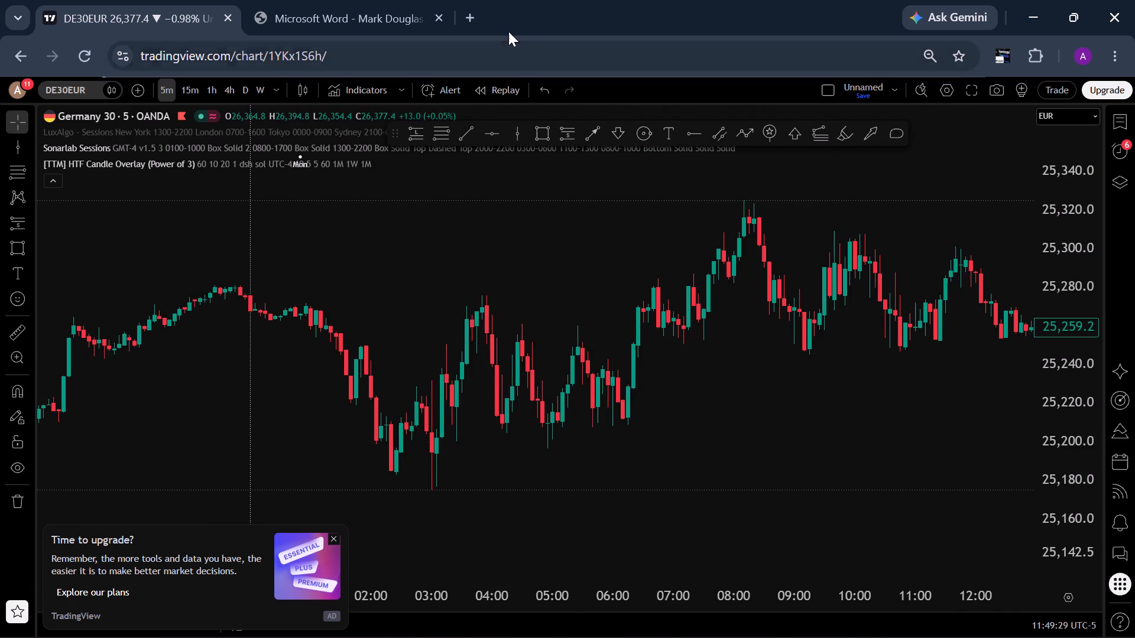
# Open the Traders Casa backtest session in a new browser tab.
pyautogui.click(474, 19)
pyautogui.write('tr')
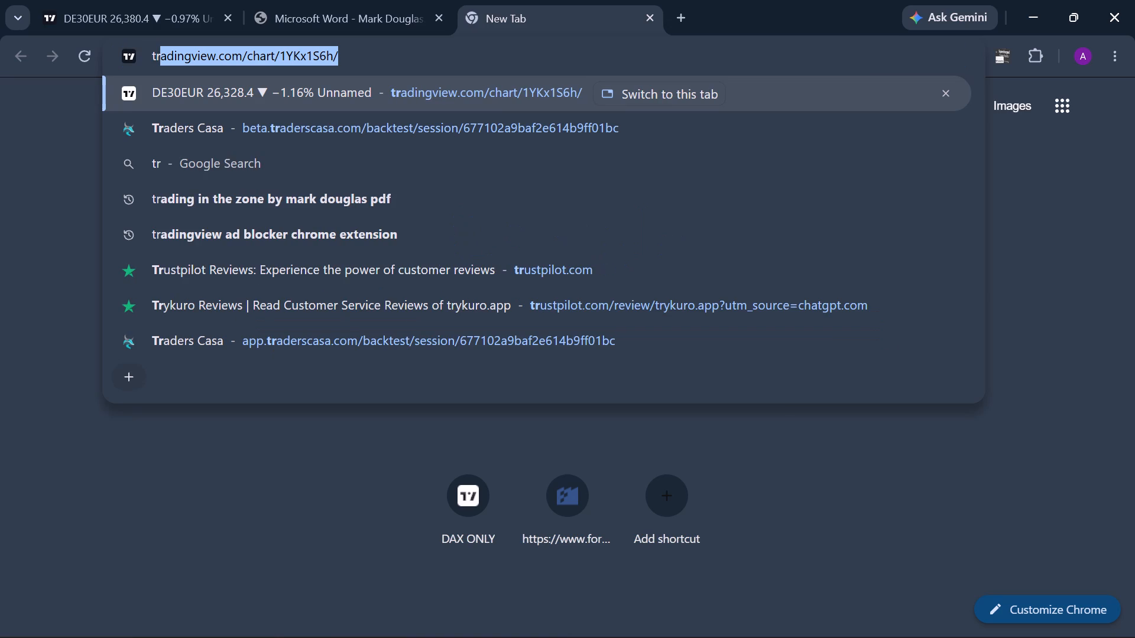
pyautogui.click(327, 134)
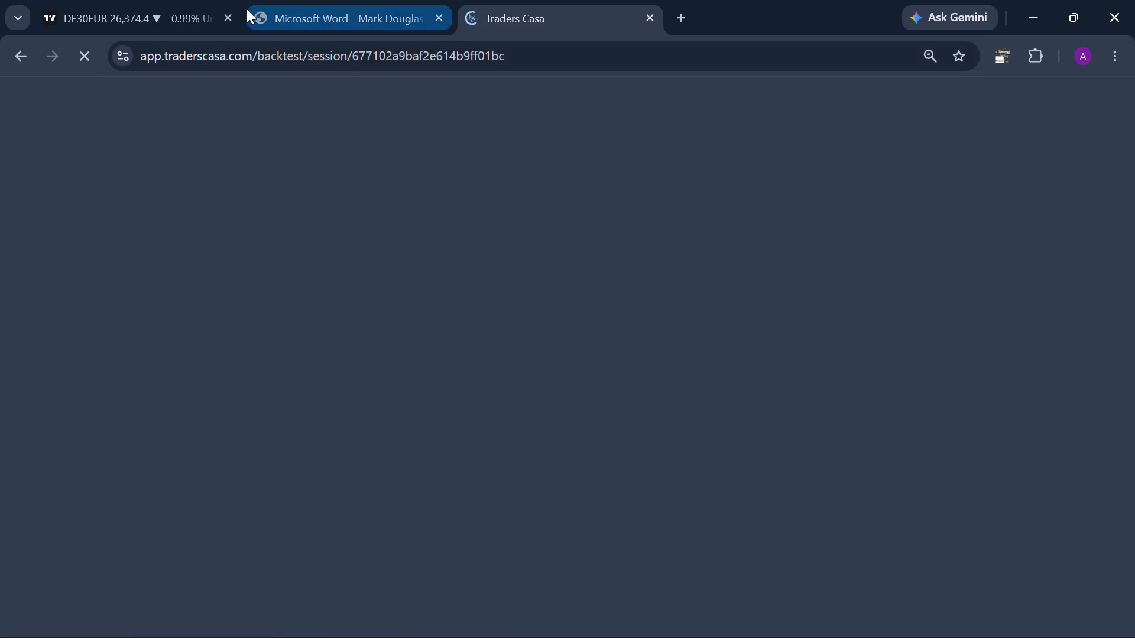
# Switch to the Trading in the Zone PDF and look through its opening pages up to the Dedication on page 4.
pyautogui.click(299, 0)
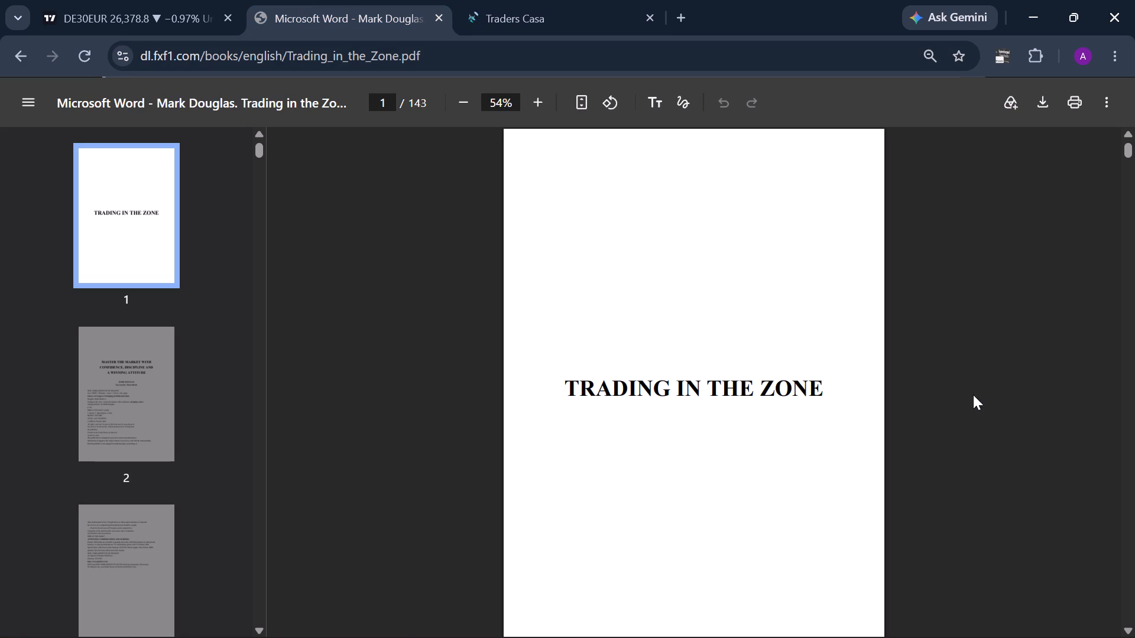
pyautogui.scroll(-7, 946, 411)
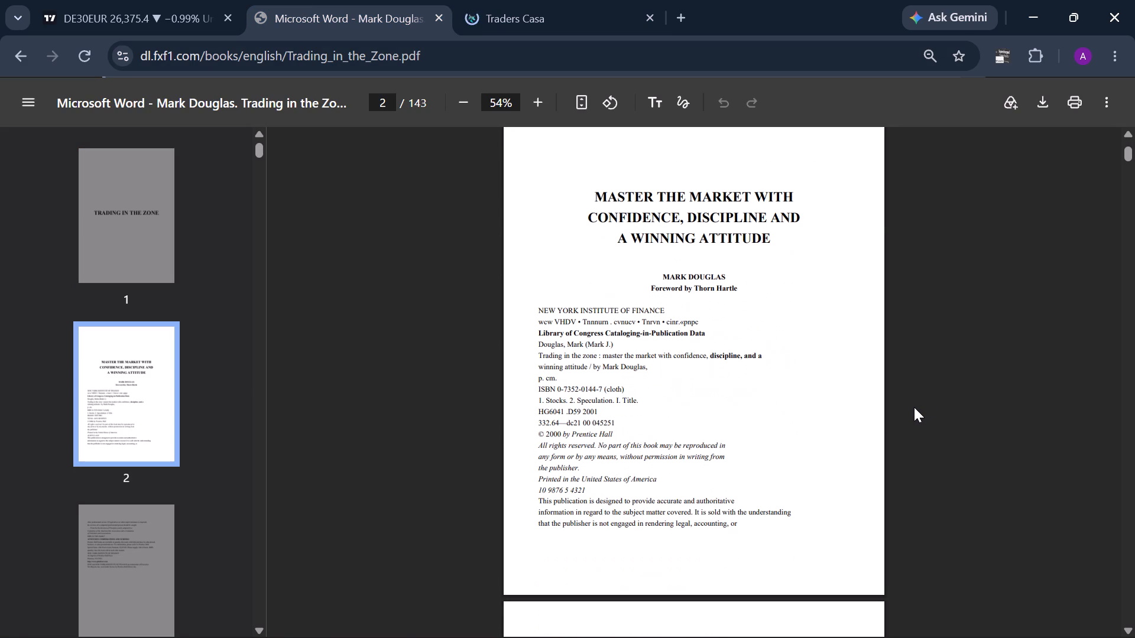
pyautogui.scroll(-6, 902, 404)
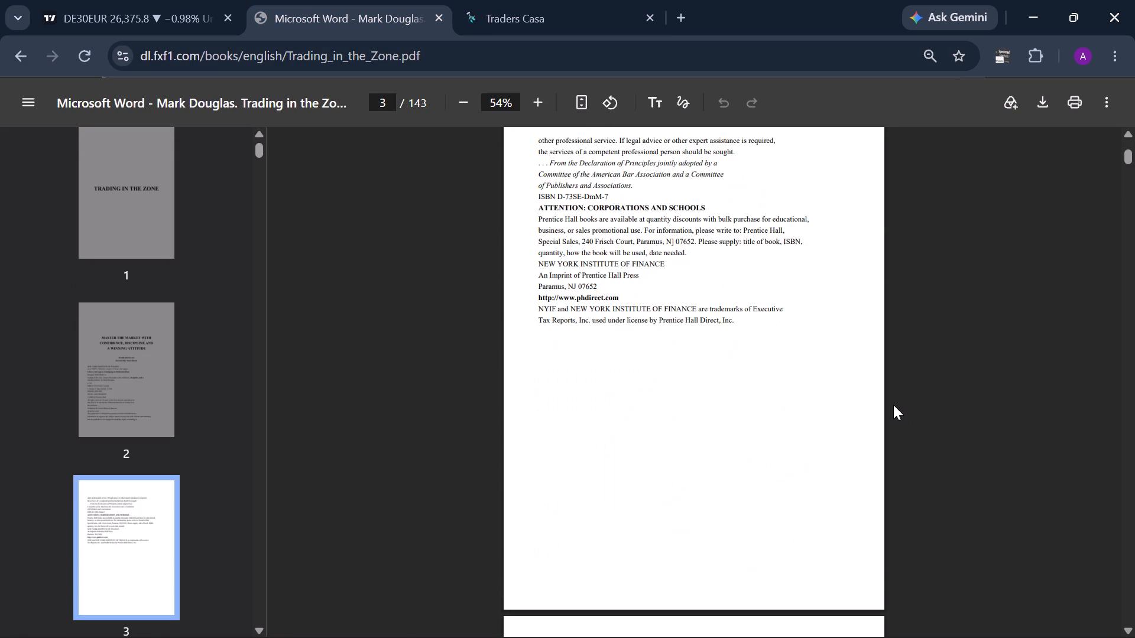
pyautogui.scroll(-3, 893, 405)
pyautogui.hotkey('ctrl', 'a')
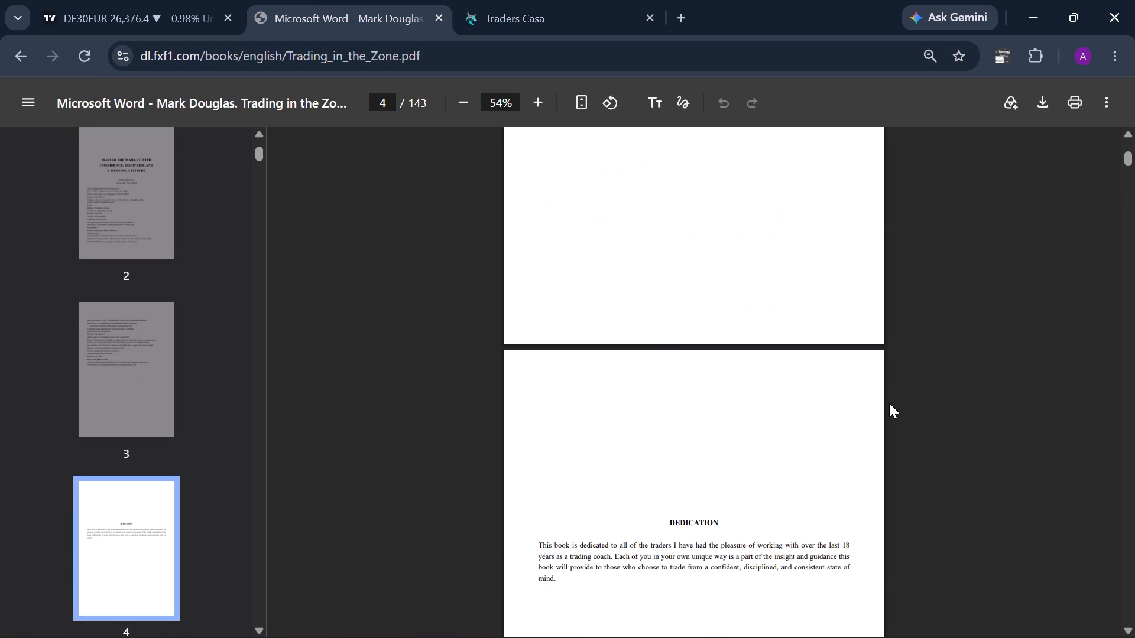
pyautogui.click(691, 539)
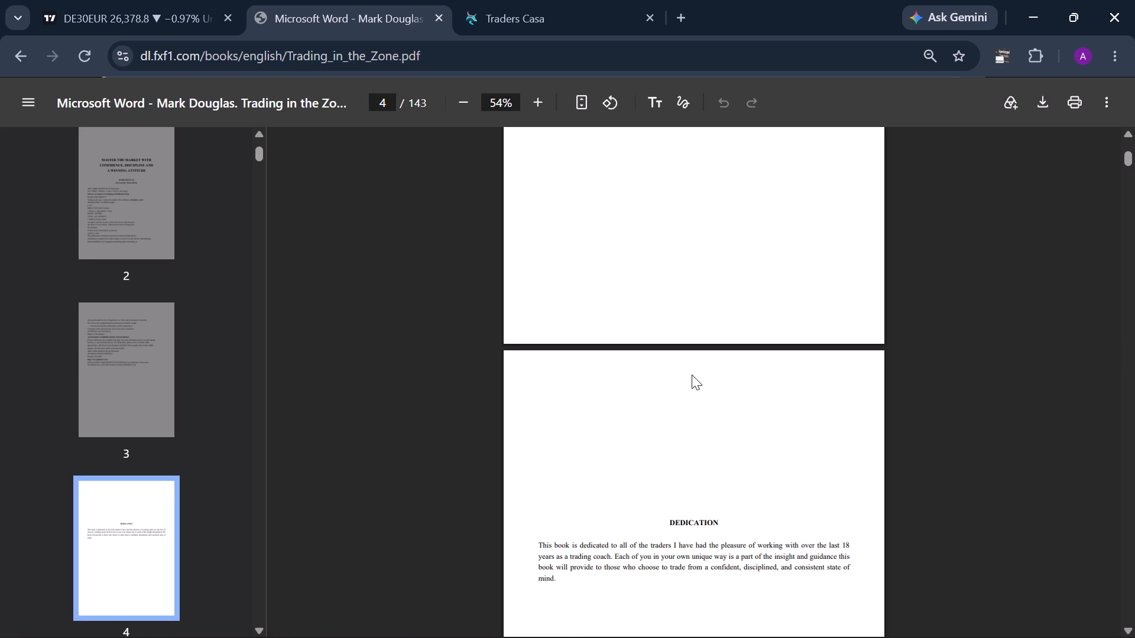